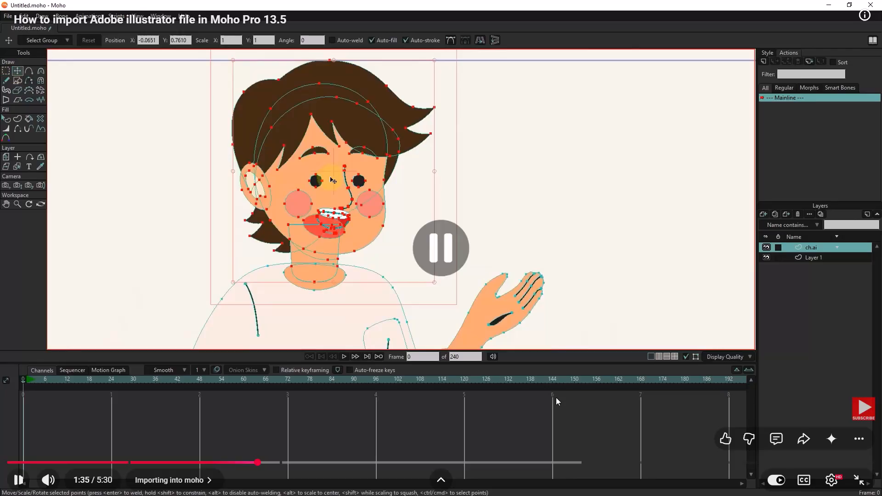
Leave the full-screen video, switch to Adobe Illustrator and dismiss the Generate Vectors dialog.
key(Escape)
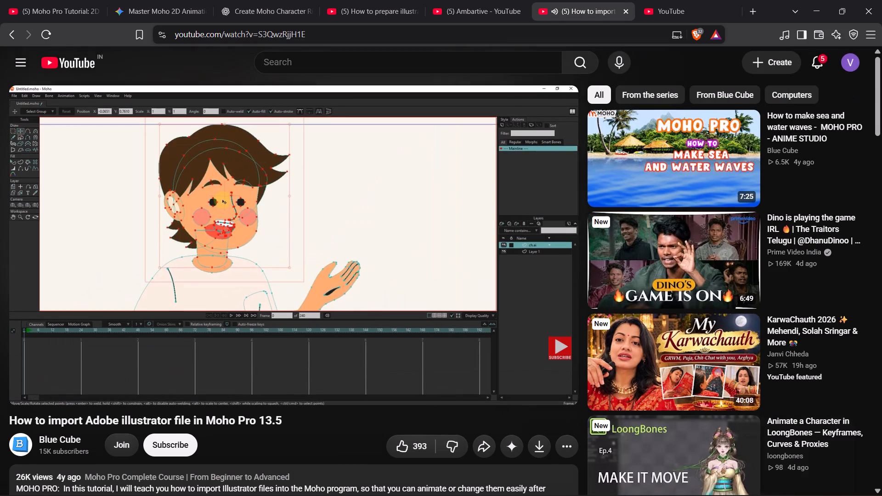
click(611, 484)
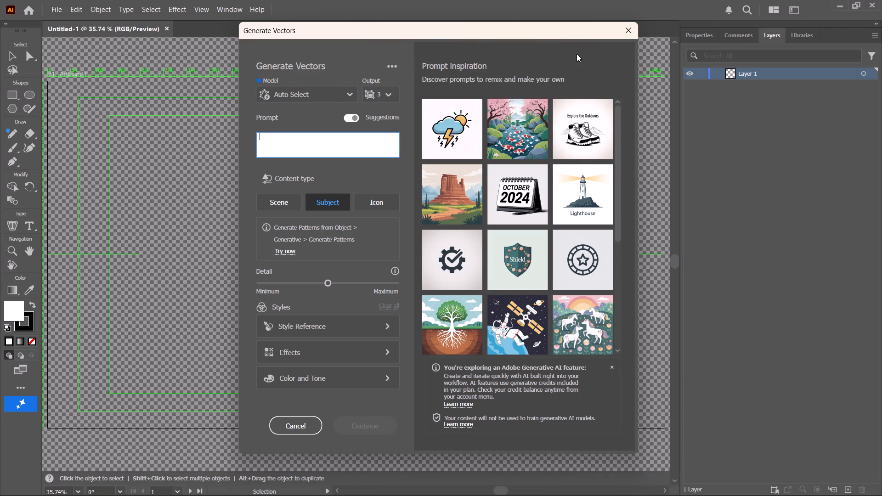
click(627, 31)
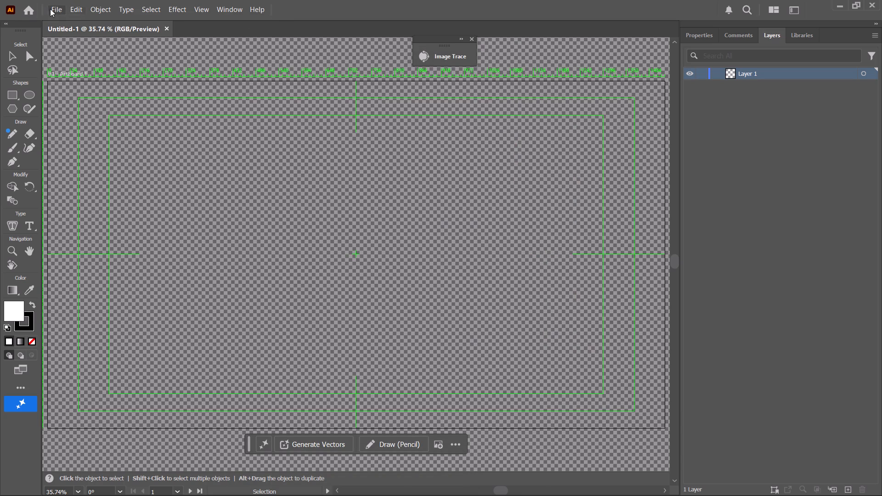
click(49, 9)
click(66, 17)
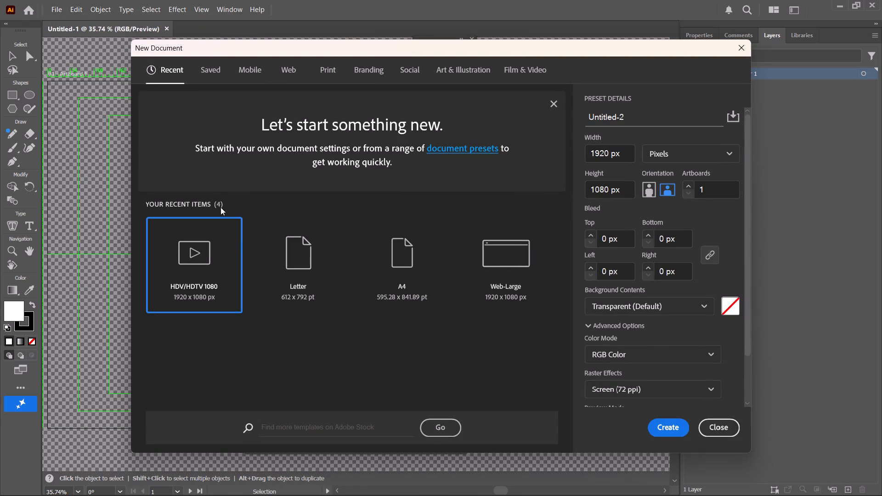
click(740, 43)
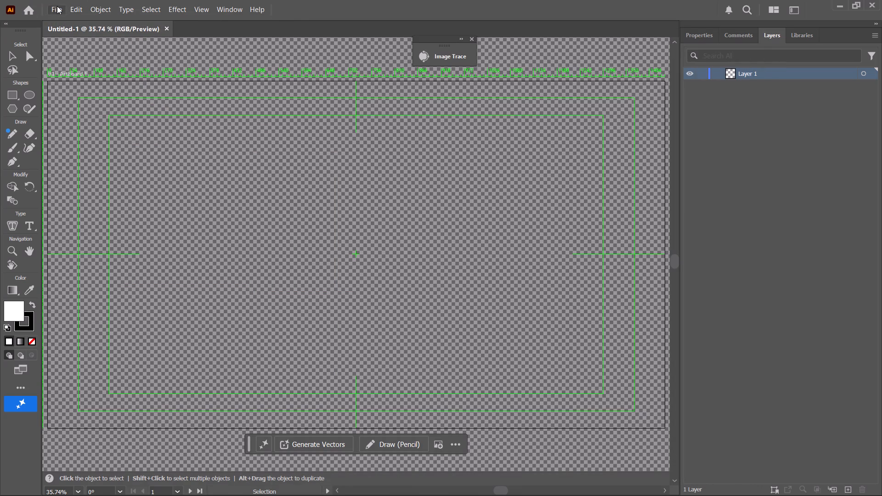
Place the hedgehog image from the yt content > raw_pics folder as a linked file, filling most of the artboard.
click(59, 6)
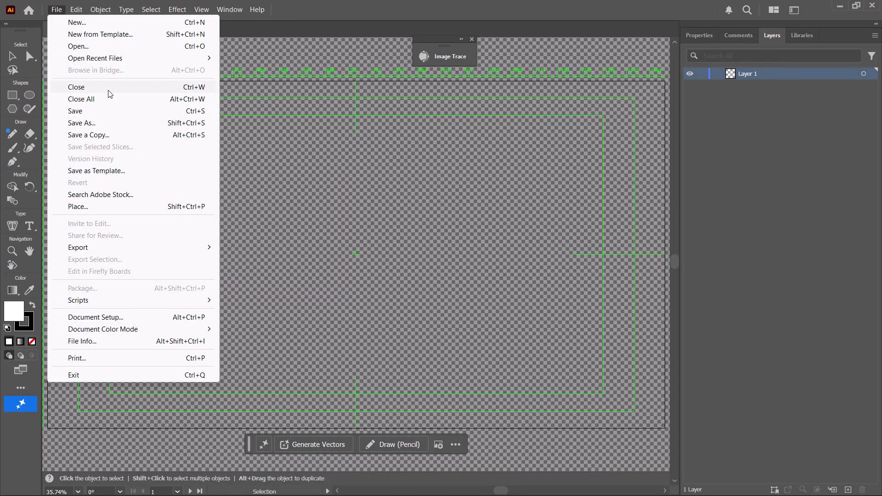
click(98, 209)
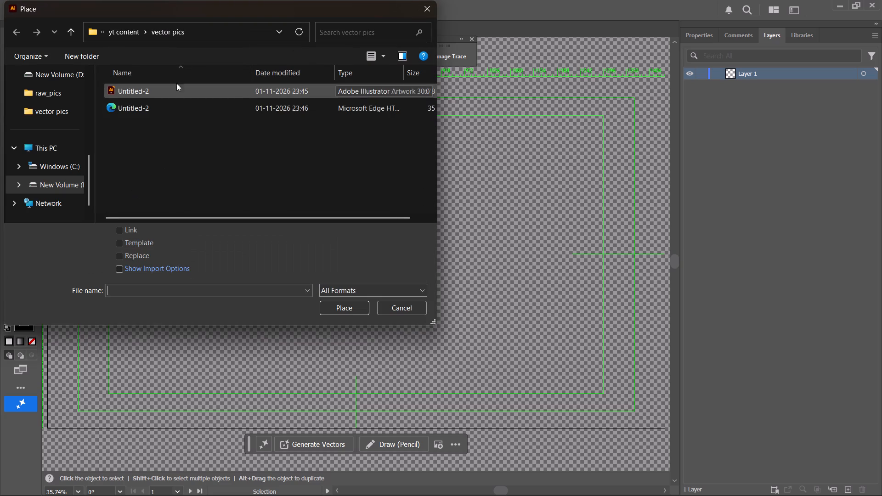
click(38, 181)
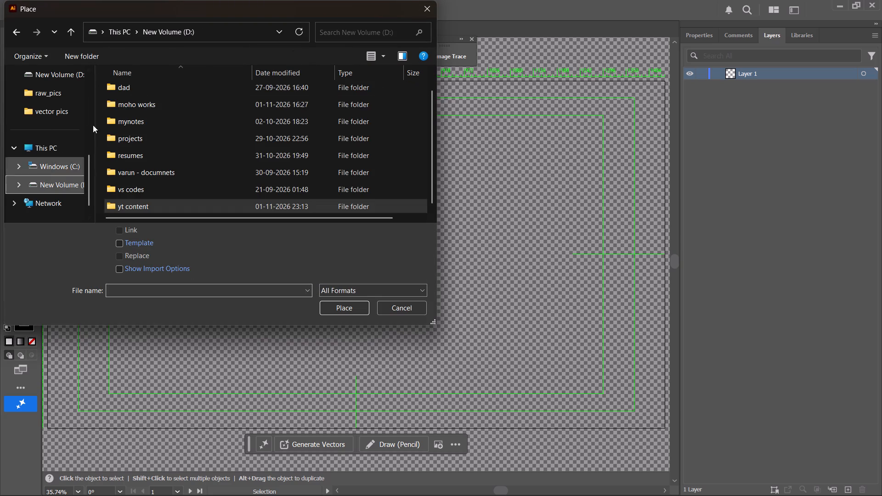
scroll(119, 182, down, 4)
double_click(135, 206)
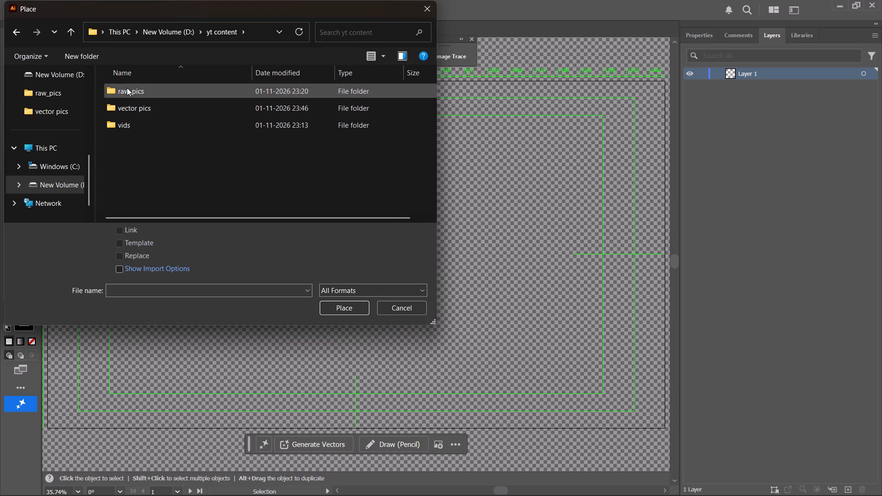
double_click(127, 88)
click(128, 112)
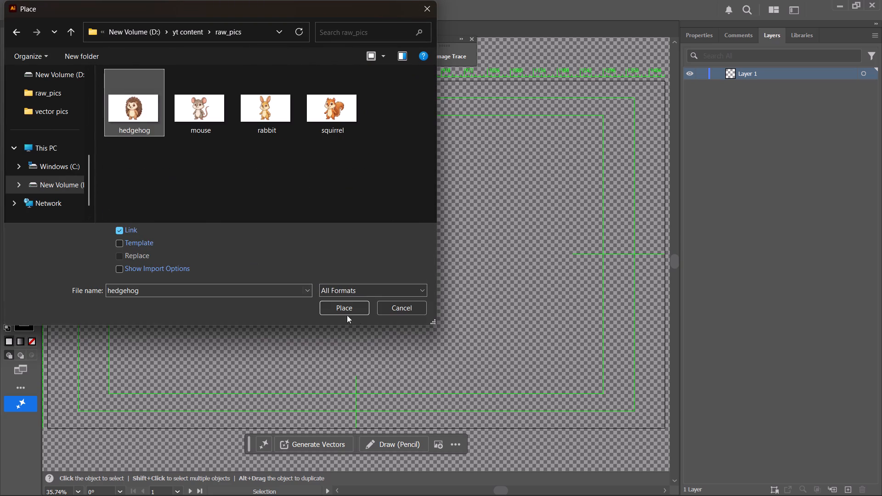
click(348, 308)
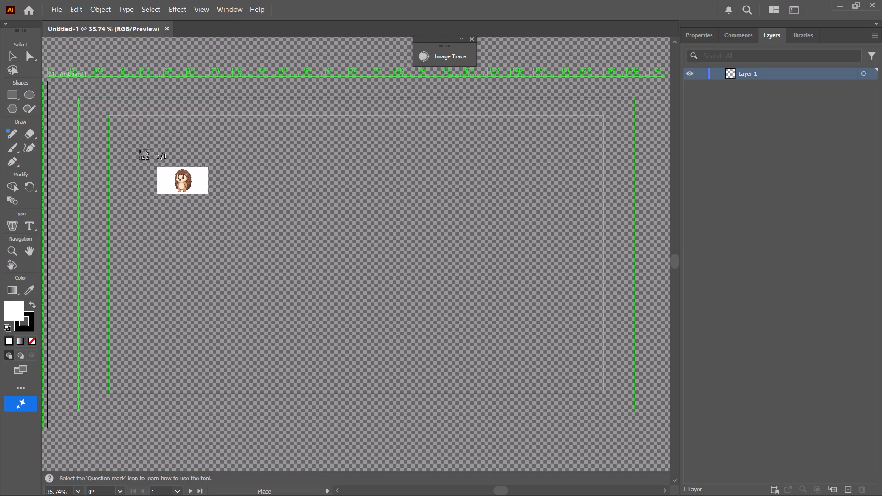
drag(130, 137, 595, 366)
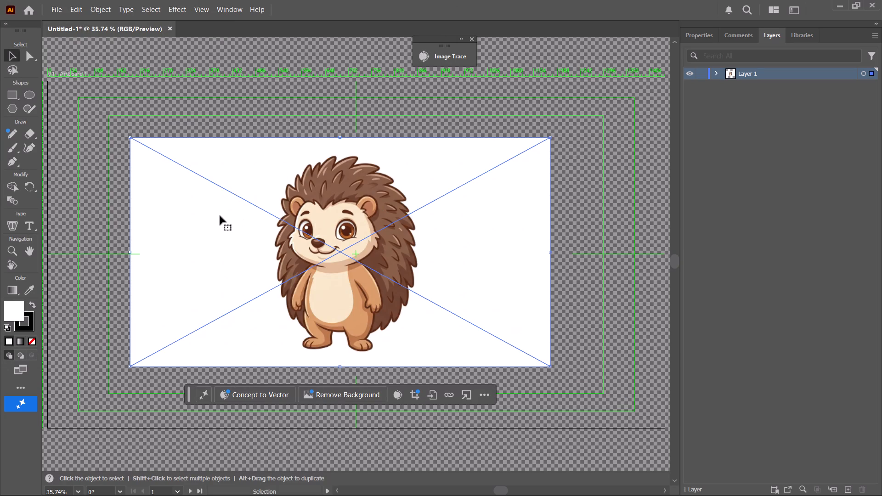
Trace the placed hedgehog image with Image Trace in Color mode, using the Limited palette with 30 colors.
click(448, 52)
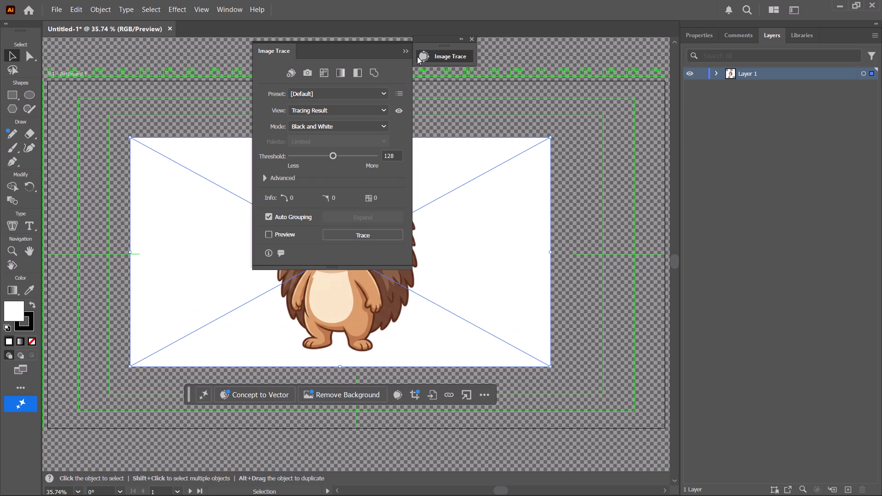
click(339, 129)
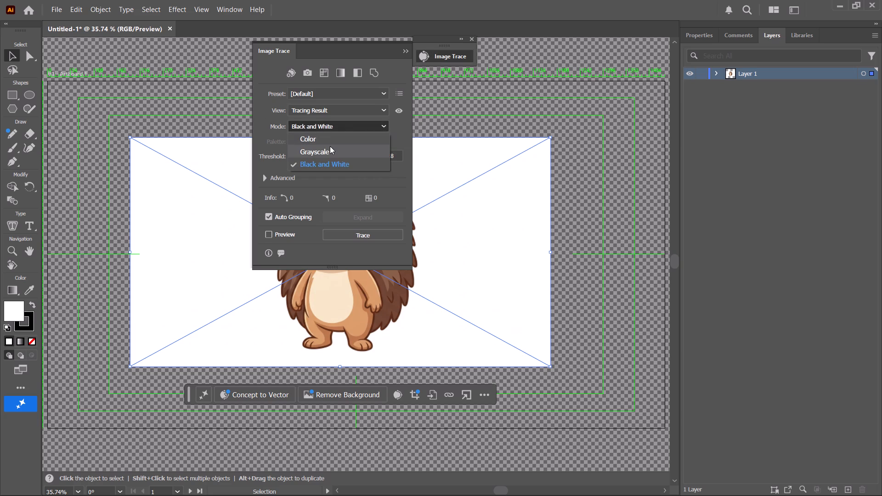
click(327, 138)
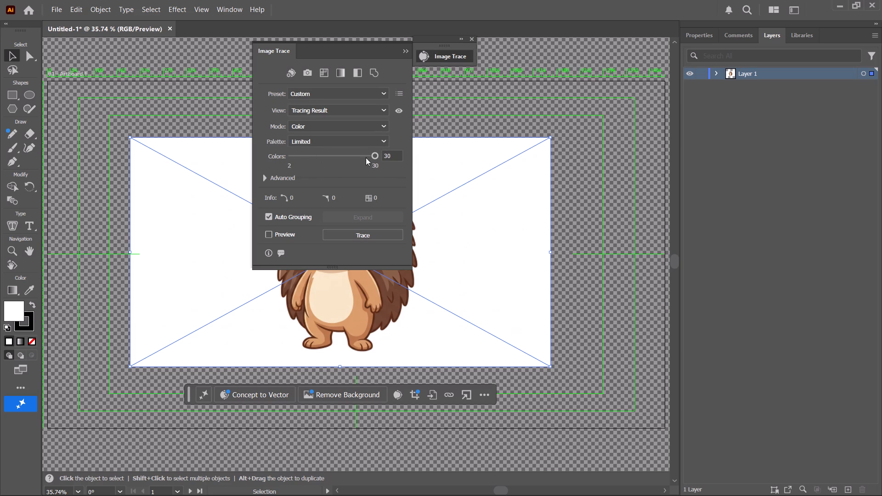
click(356, 233)
click(469, 290)
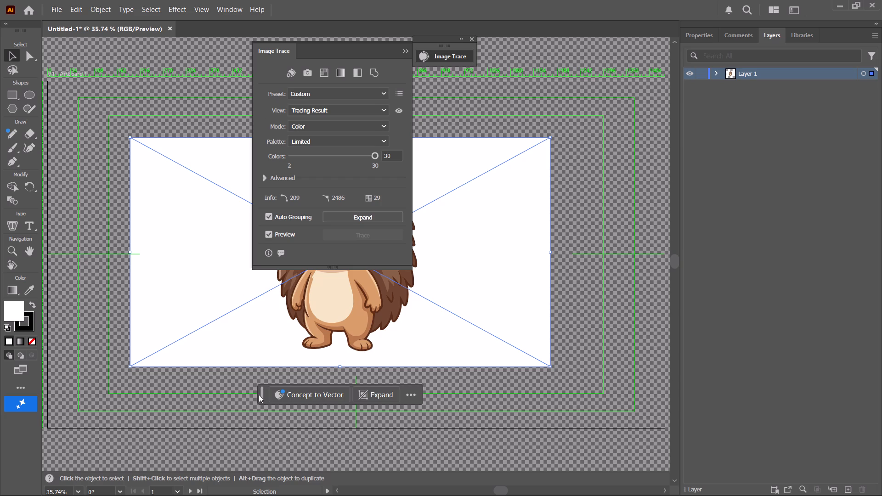
Expand the hedgehog tracing into vector paths and ungroup the result.
drag(259, 395, 217, 387)
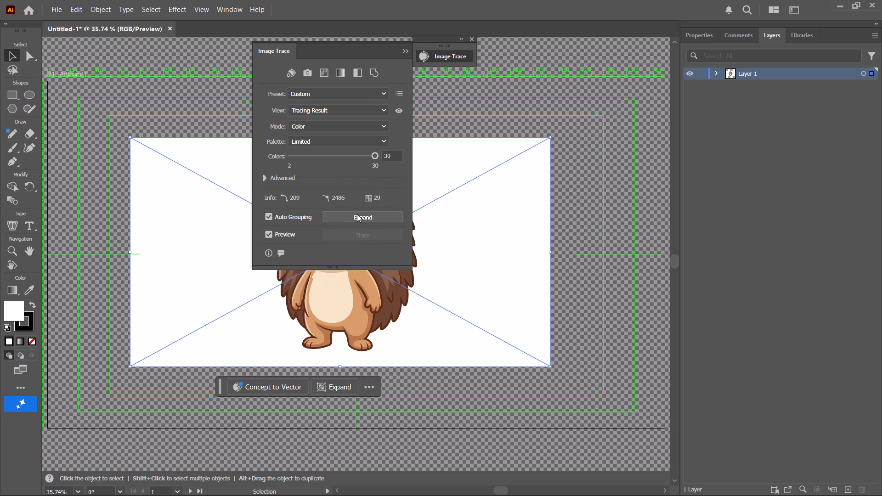
click(357, 214)
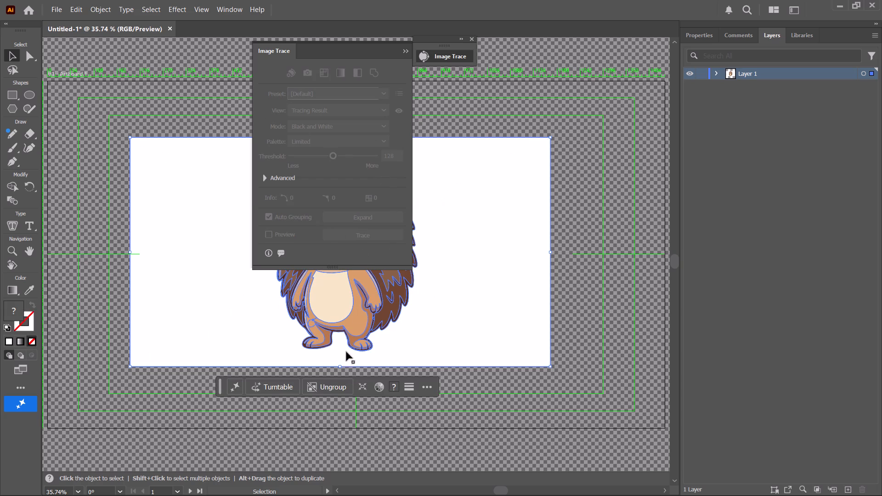
click(328, 389)
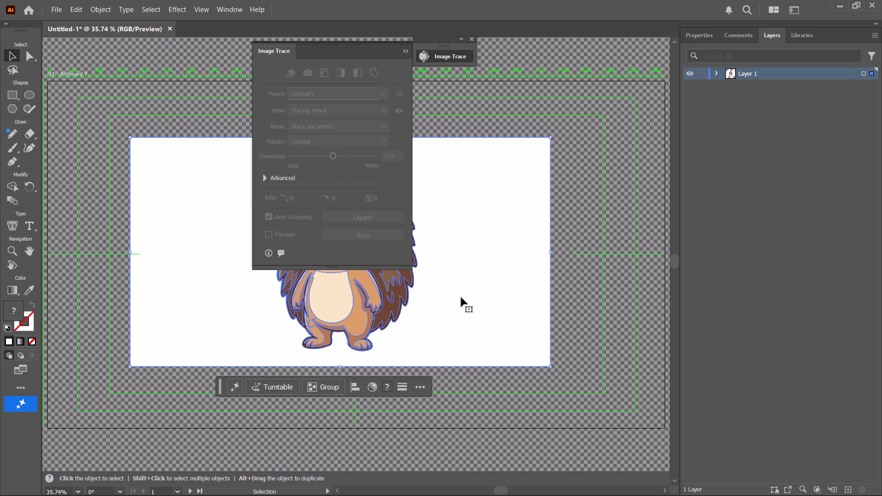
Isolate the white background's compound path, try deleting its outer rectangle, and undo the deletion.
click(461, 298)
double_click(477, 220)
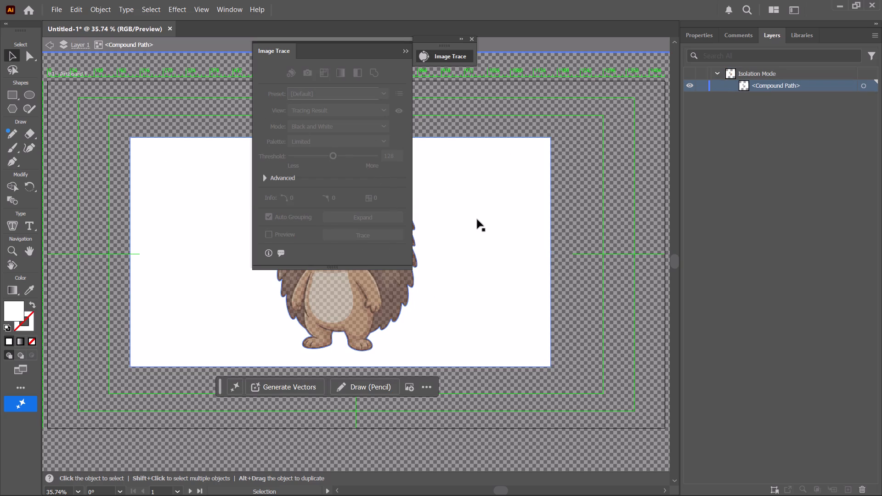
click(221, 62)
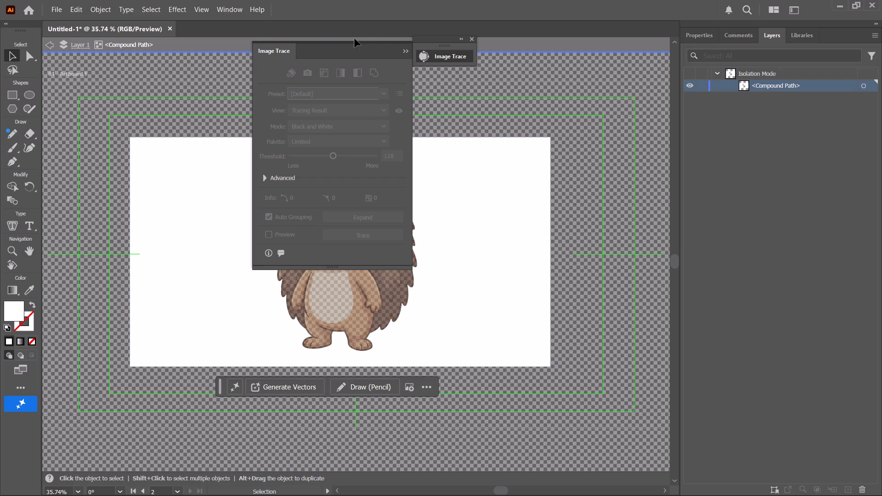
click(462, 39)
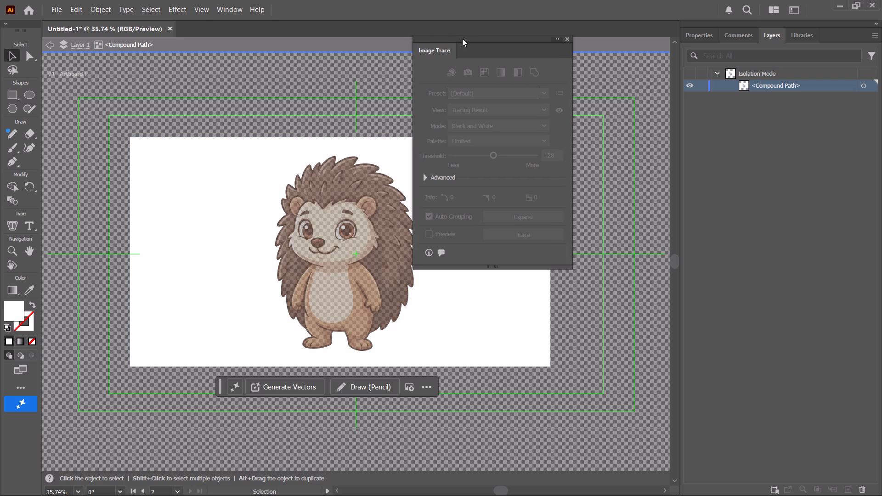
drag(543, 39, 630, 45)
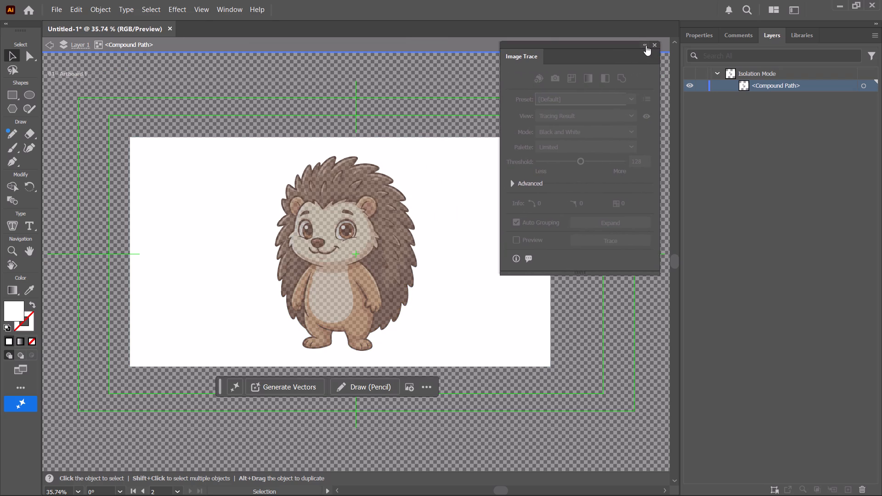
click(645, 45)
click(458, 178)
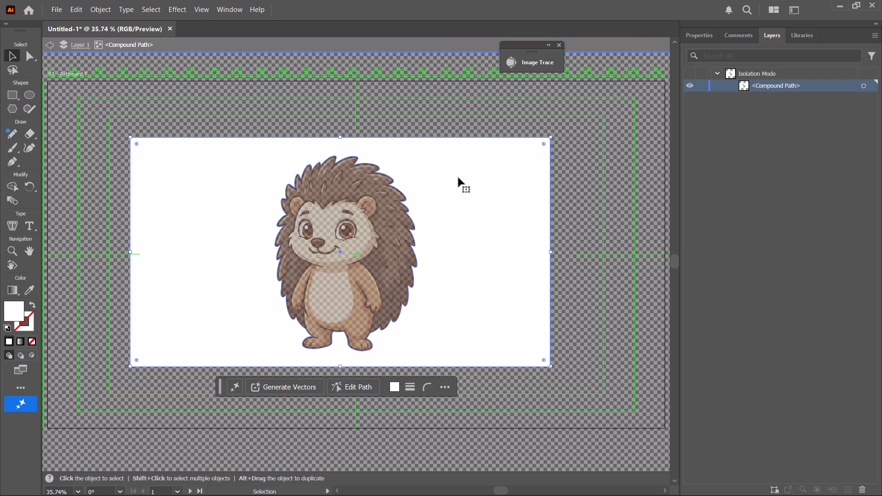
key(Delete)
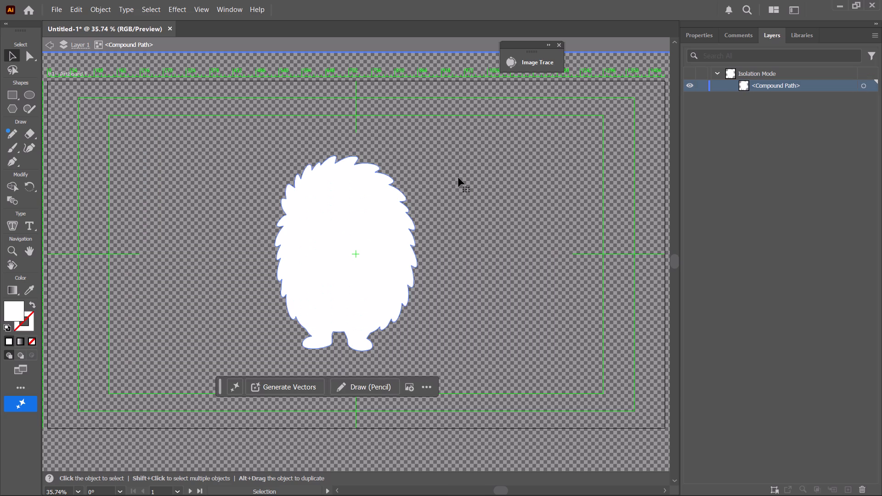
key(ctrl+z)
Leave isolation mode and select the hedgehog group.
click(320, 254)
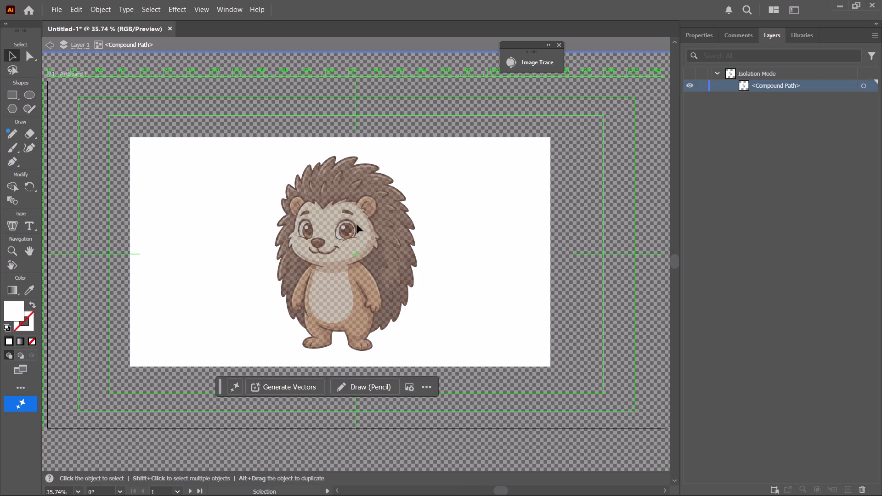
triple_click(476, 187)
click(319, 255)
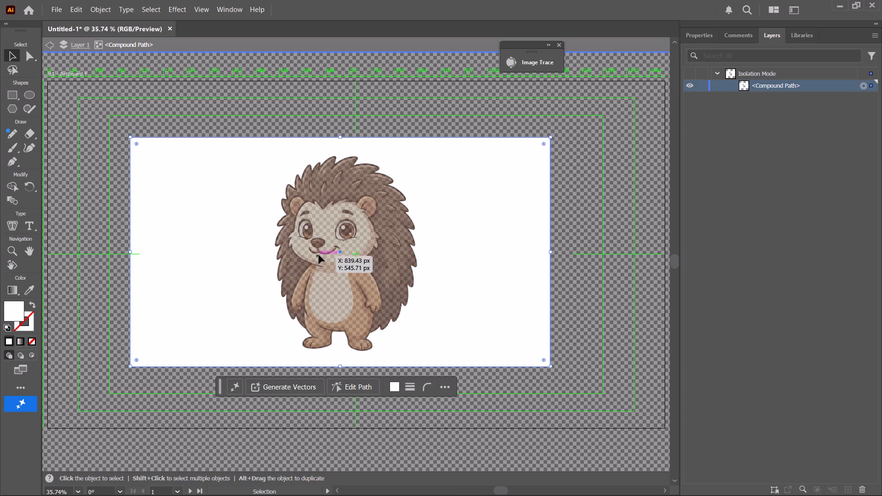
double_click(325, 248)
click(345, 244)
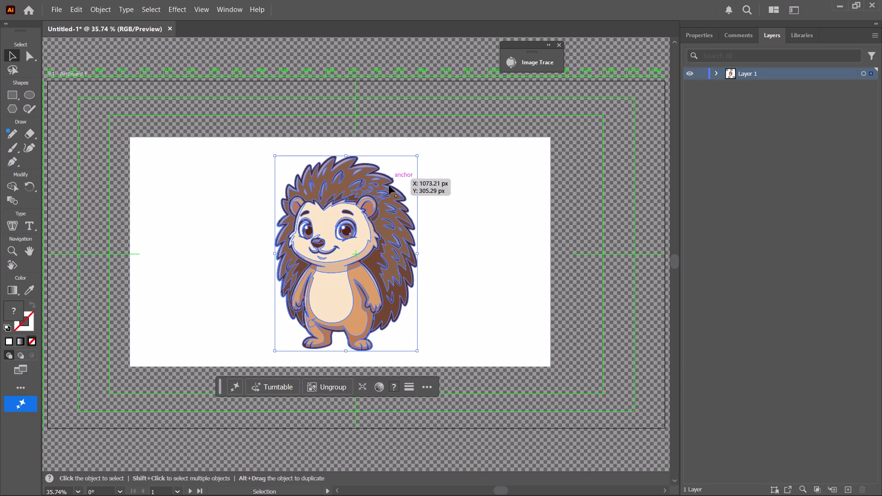
Move the white background shape away from the hedgehog and delete it.
drag(391, 167, 469, 161)
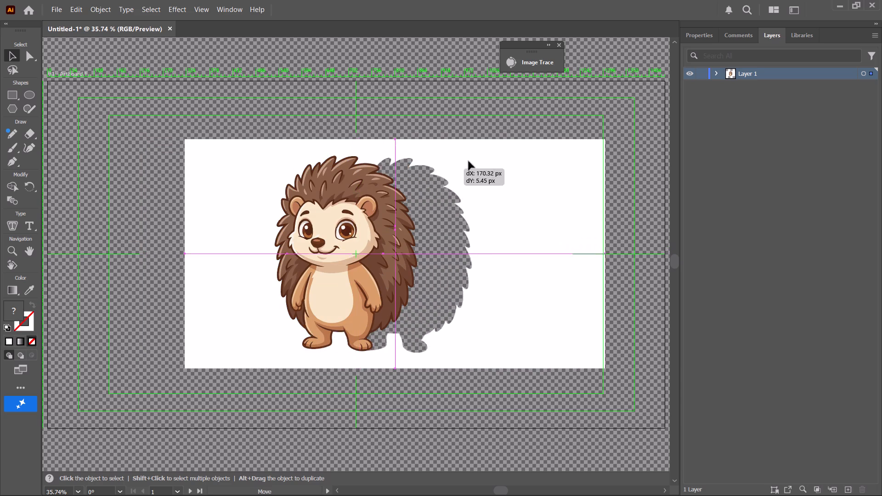
drag(469, 161, 139, 119)
click(209, 141)
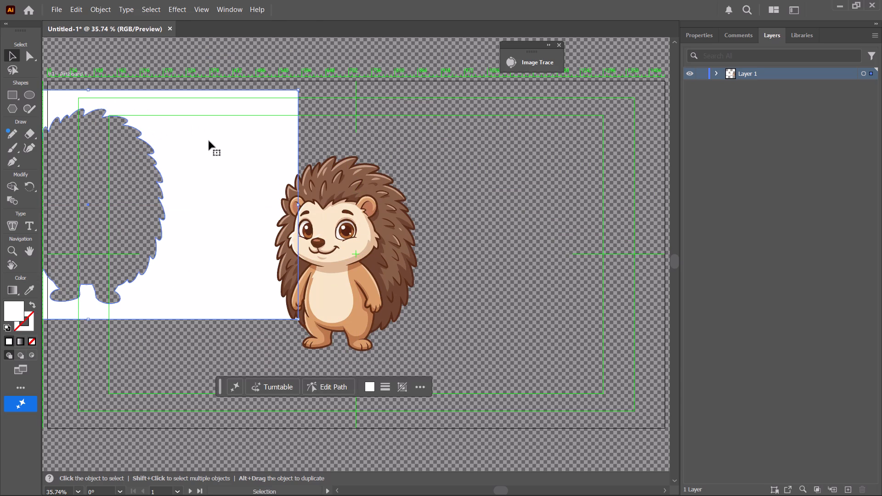
key(Delete)
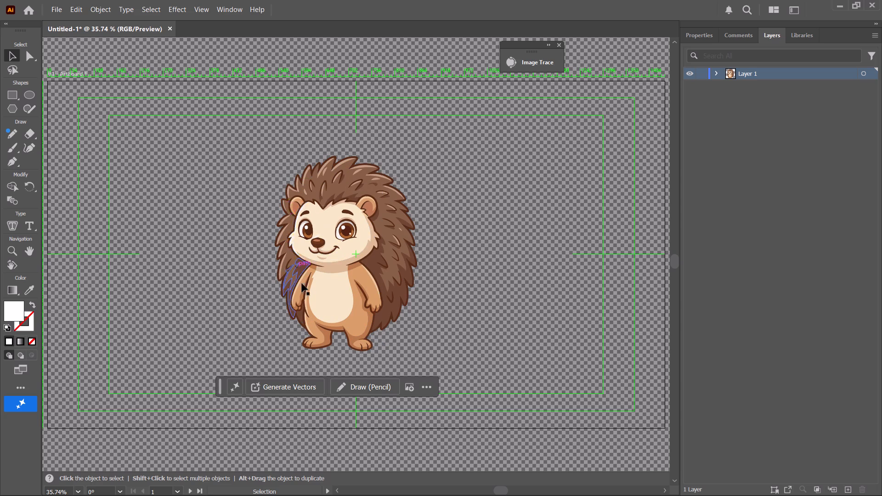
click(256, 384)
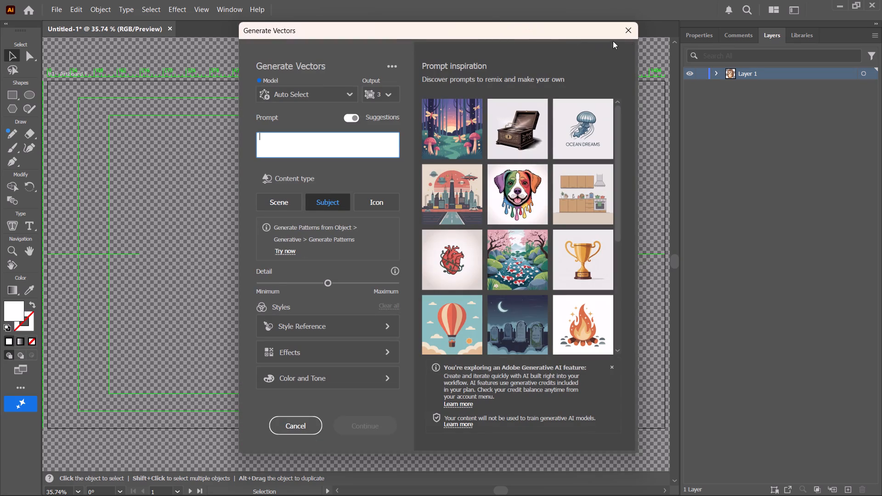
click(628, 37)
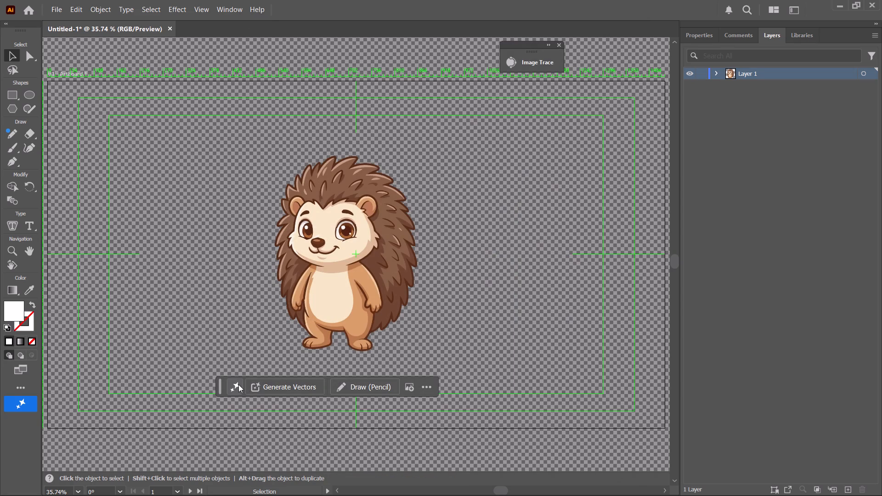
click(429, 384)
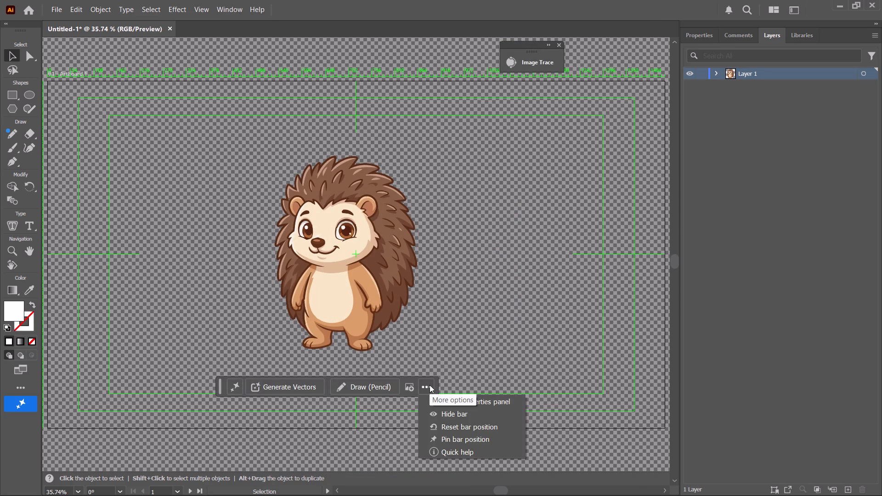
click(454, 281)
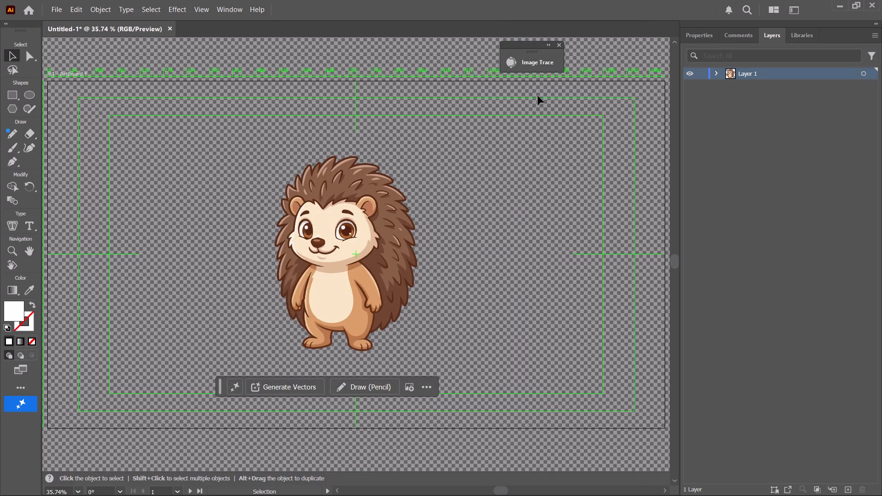
Save the document as an Adobe Illustrator file named demo in the vector pics folder of yt content, keeping the default Illustrator options.
click(62, 5)
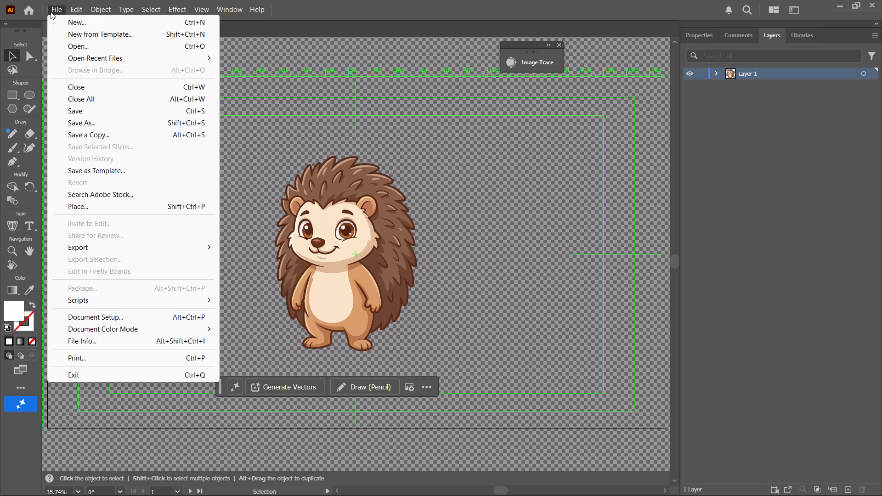
click(93, 124)
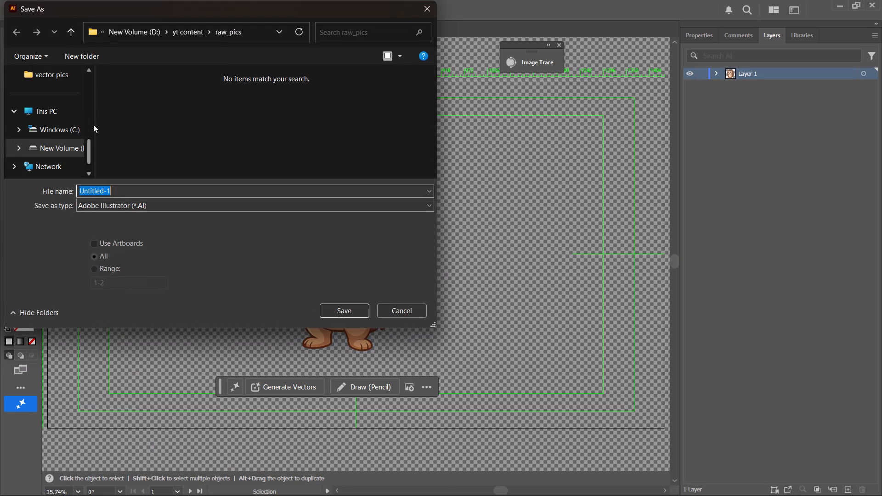
click(62, 144)
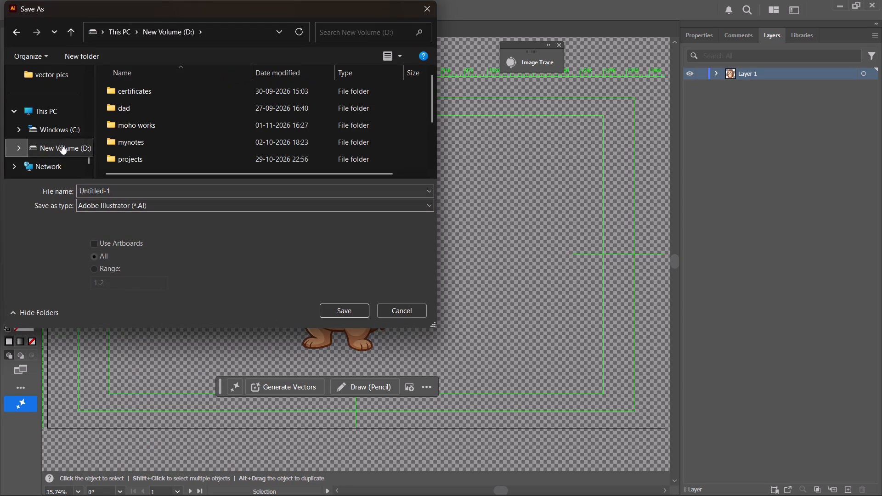
scroll(120, 126, down, 5)
double_click(148, 162)
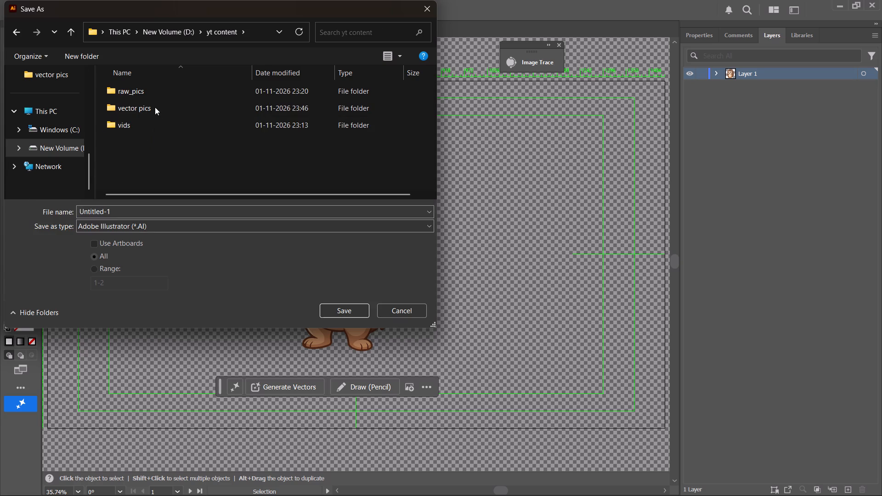
double_click(155, 107)
click(143, 209)
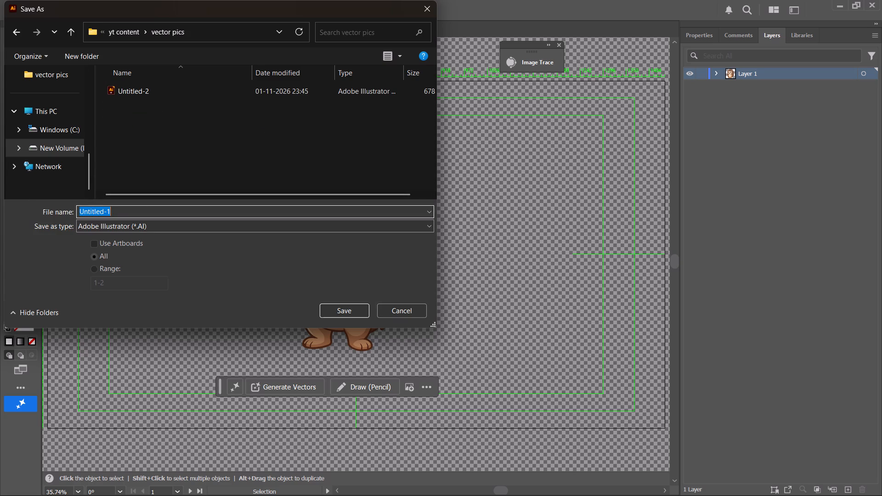
key(BackSpace)
key(BackSpace)
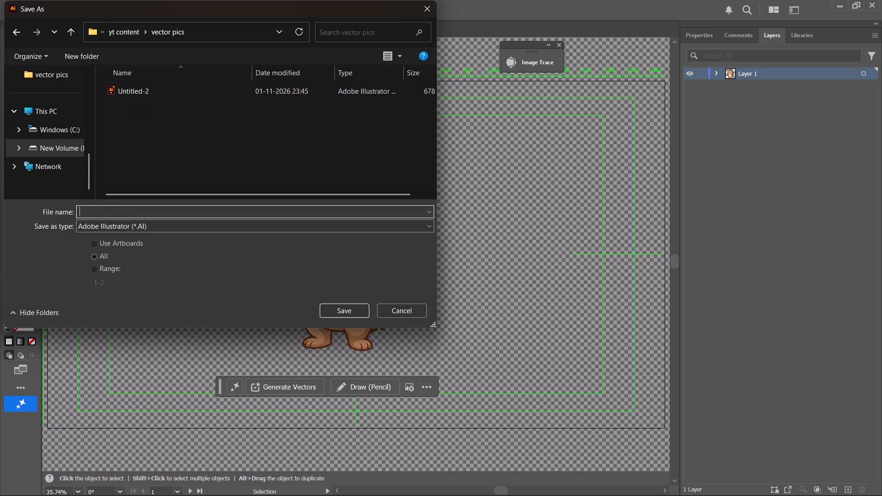
text(demo)
click(352, 316)
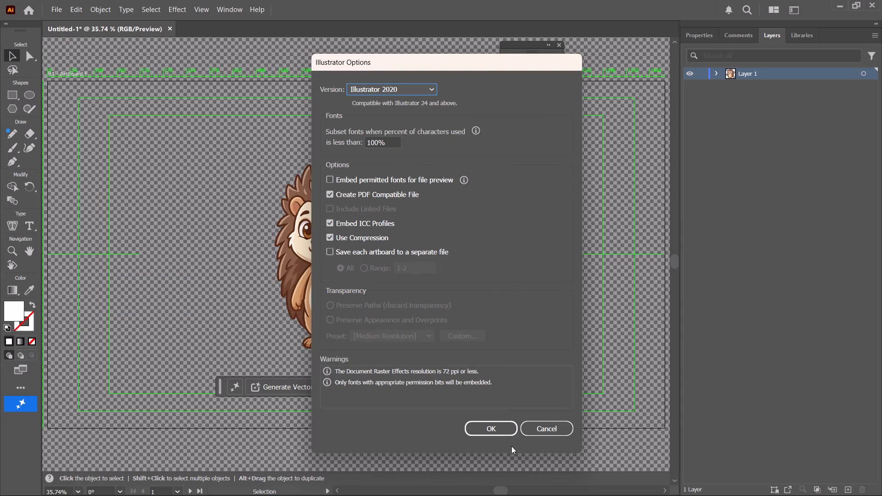
click(490, 431)
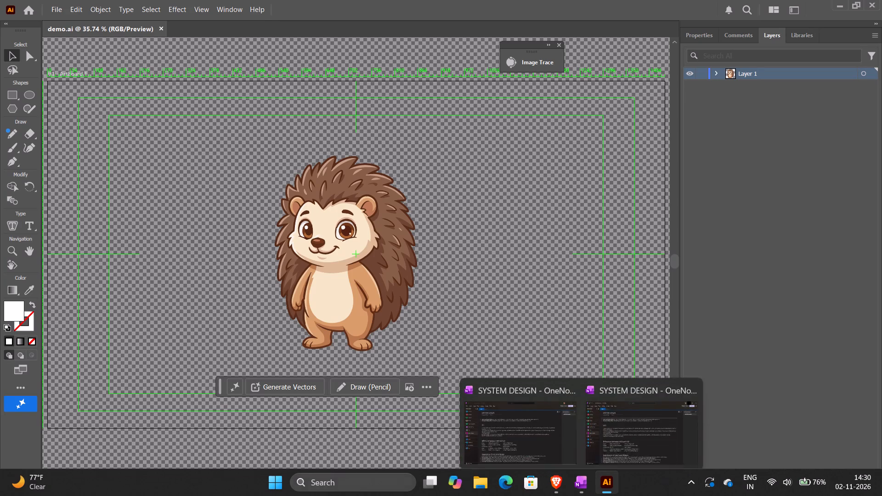
Search the system for moho and launch Moho.
click(356, 481)
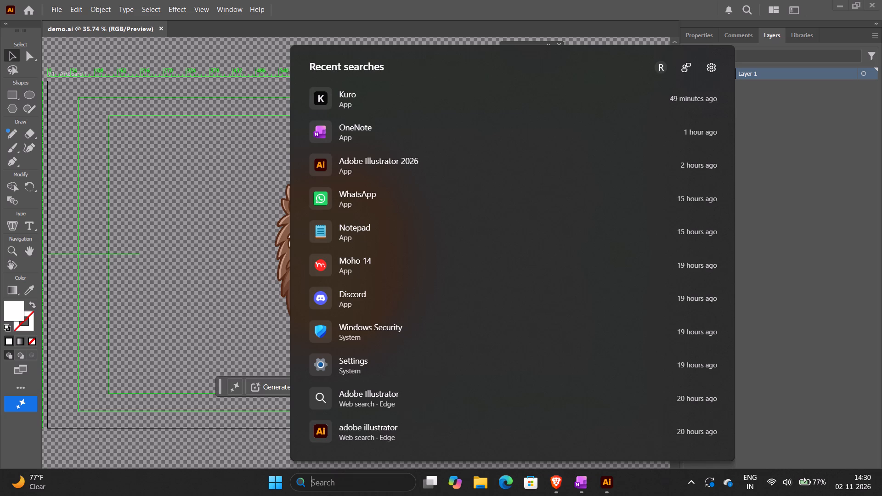
text(moho)
key(Return)
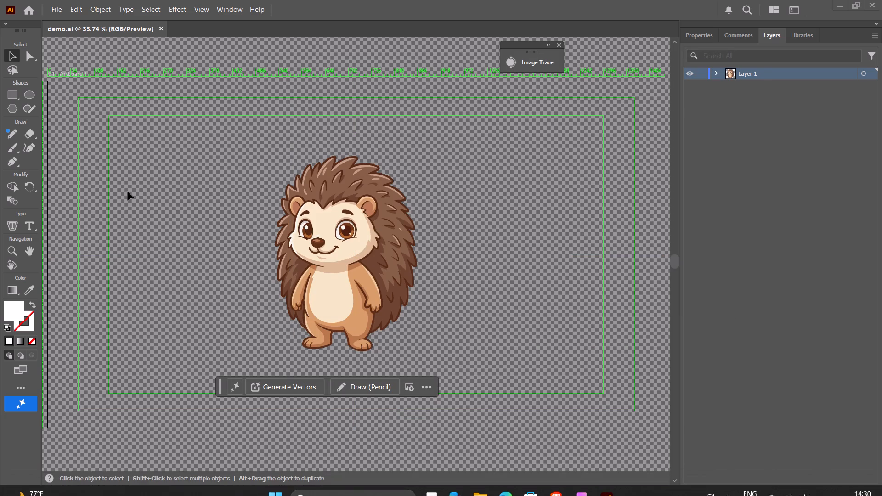
Switch to the browser and rewatch the tutorial's section on importing an Illustrator file into Moho, pausing it at the end.
key(alt+Tab)
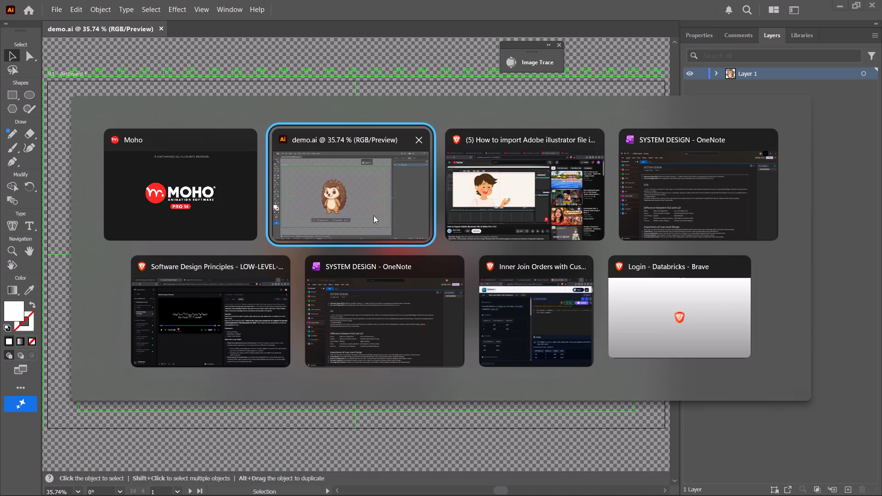
key(alt+Tab)
click(373, 203)
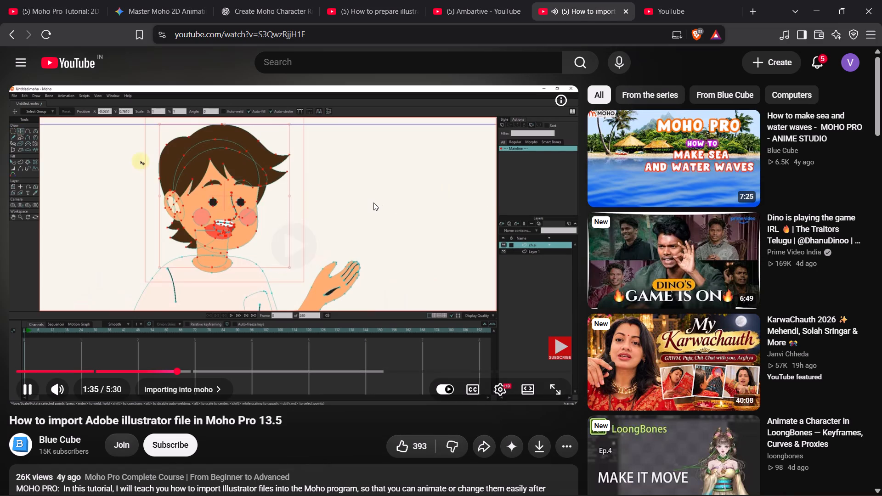
key(Left)
key(Left)
key(Left)
key(Left)
key(Left)
key(Left)
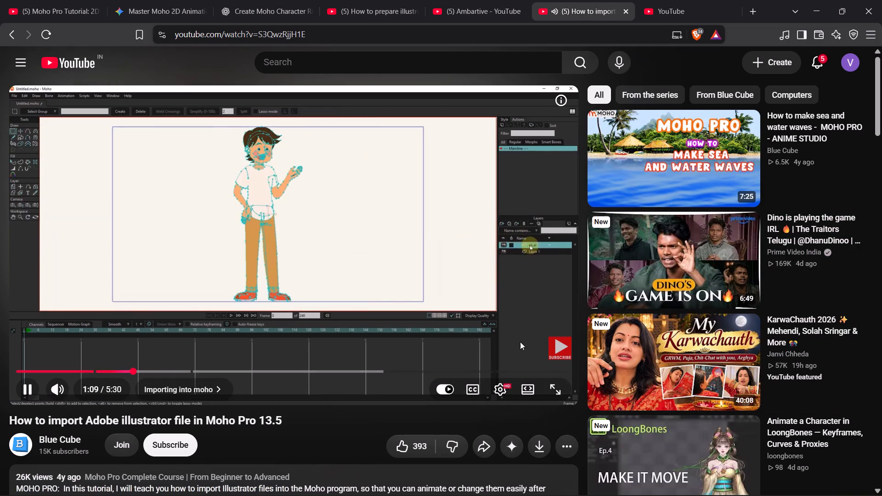
click(561, 390)
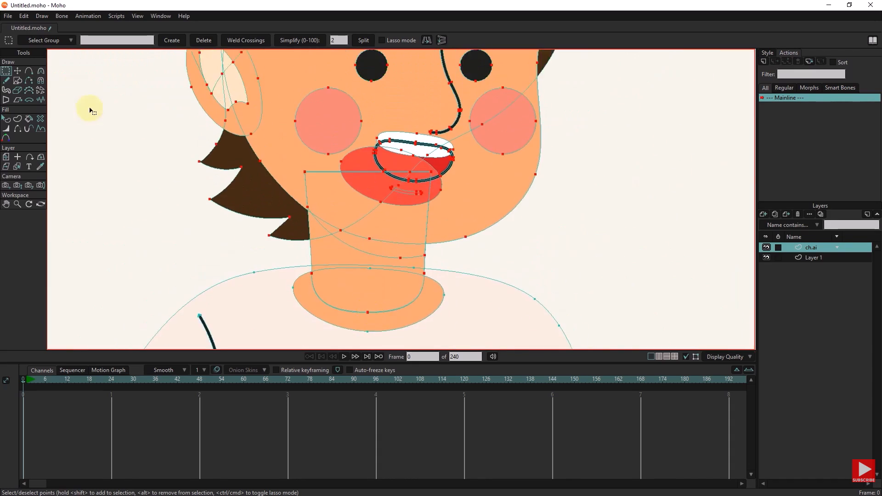
key(Left)
key(Left)
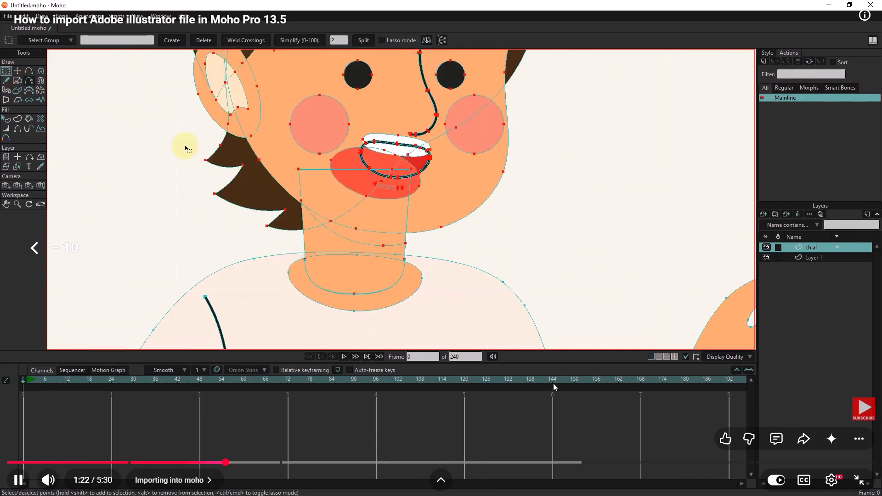
key(Left)
key(Left)
key(Left)
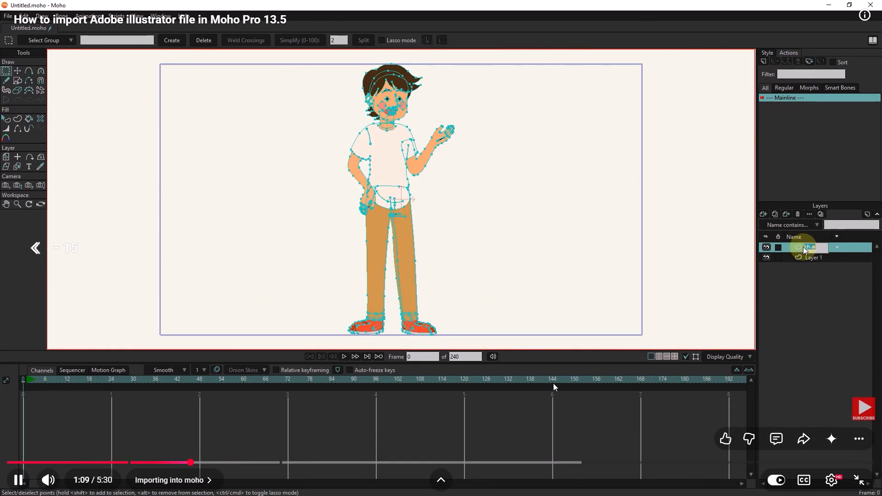
key(space)
Switch to Moho, dismiss the welcome screen and create a new blank project.
key(alt+Tab)
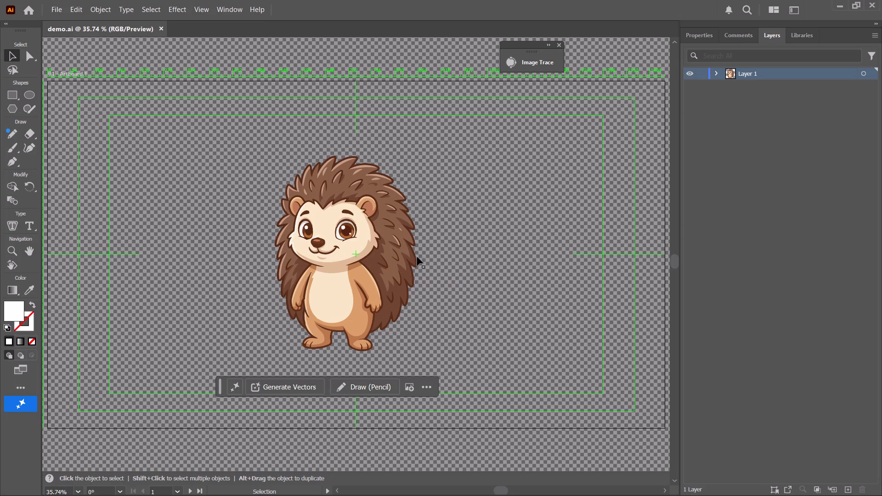
key(alt+Tab)
alt+click(530, 333)
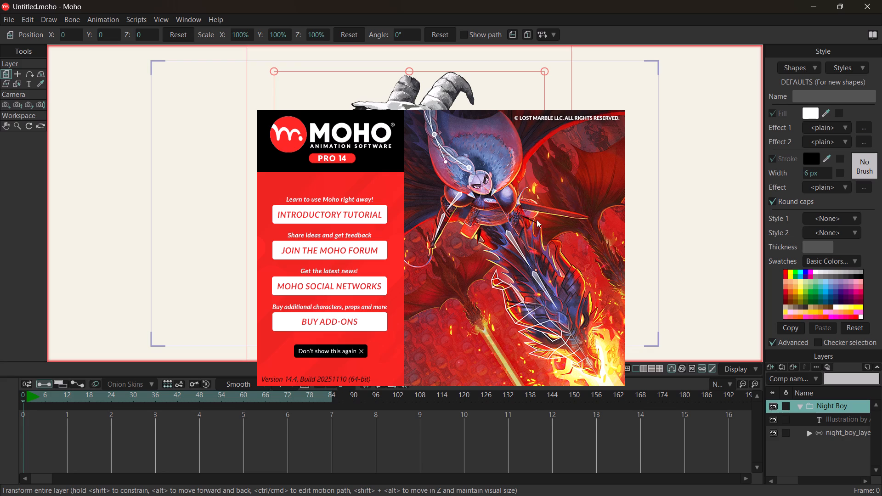
click(537, 220)
click(375, 165)
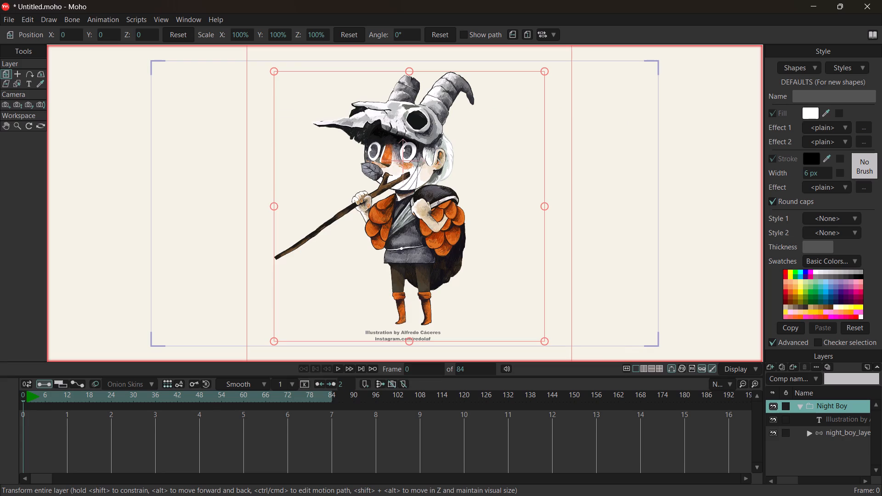
click(7, 17)
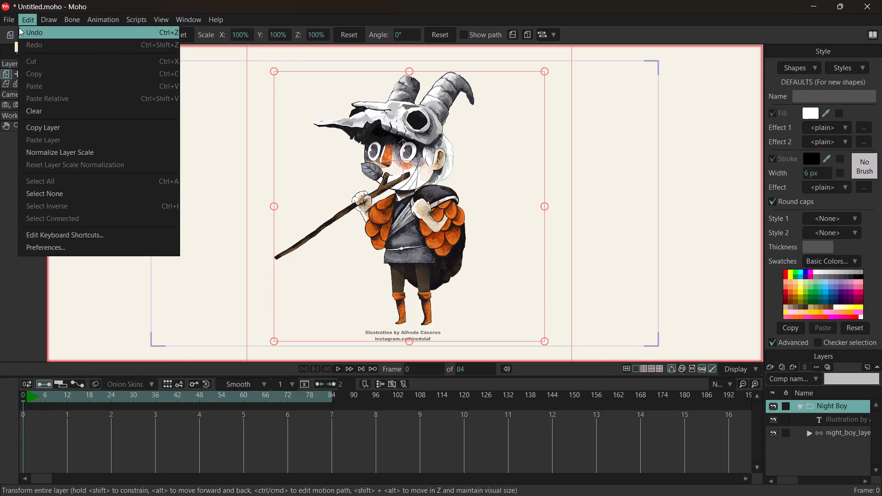
click(14, 31)
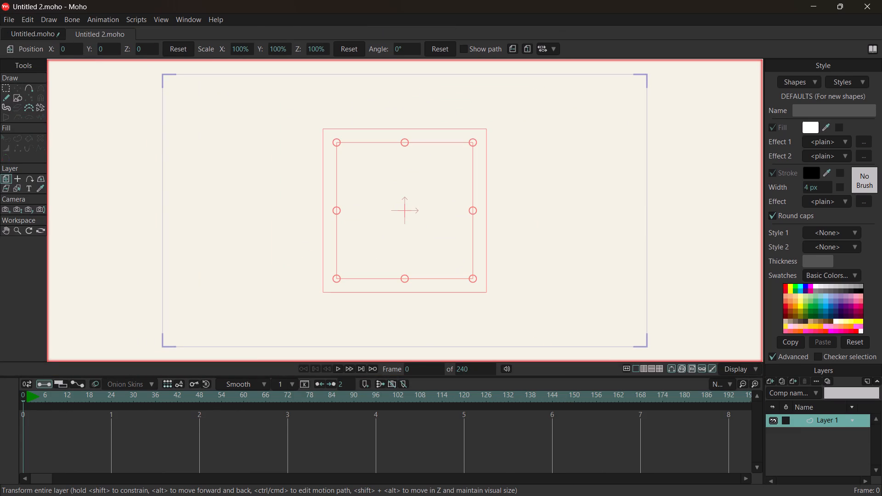
Check Moho's import options, and replay the tutorial video's moment showing which import command handles Illustrator files.
click(9, 14)
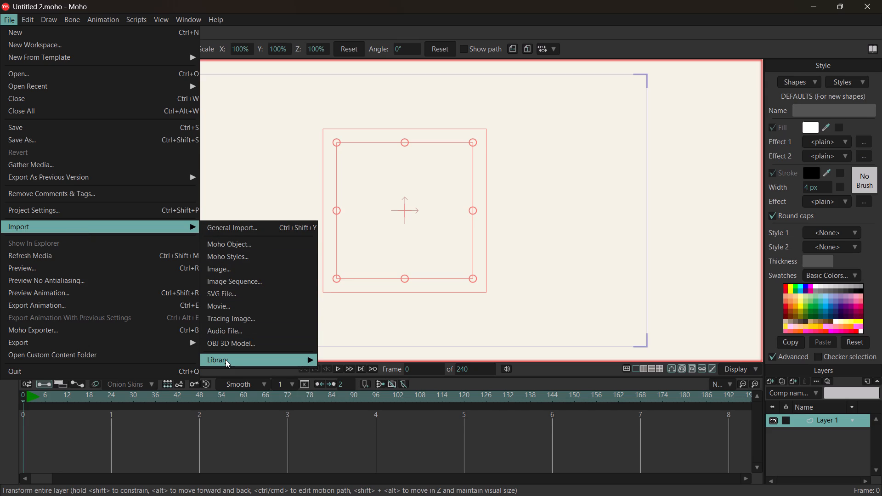
key(alt+Tab)
key(alt+Tab)
key(alt+Tab)
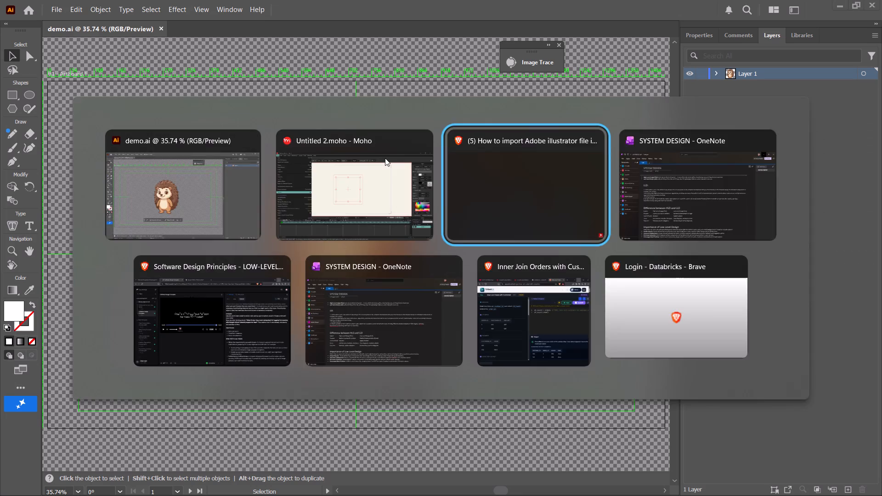
key(Left)
key(Left)
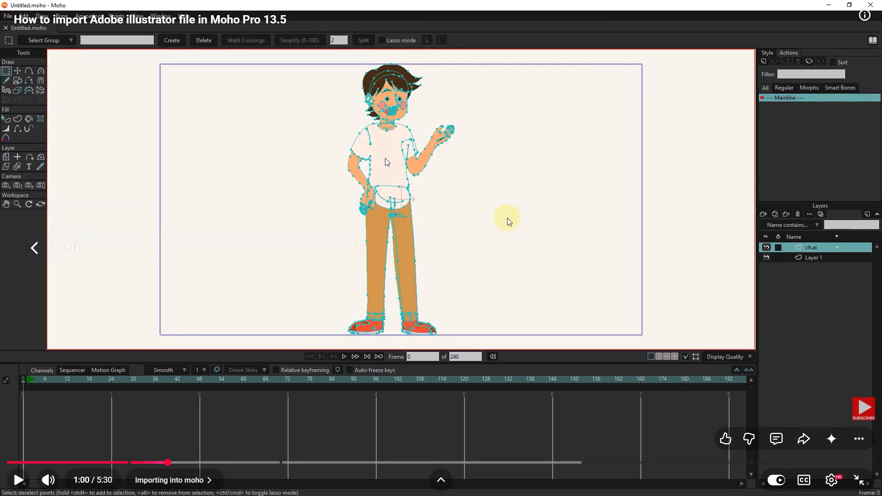
key(Left)
key(space)
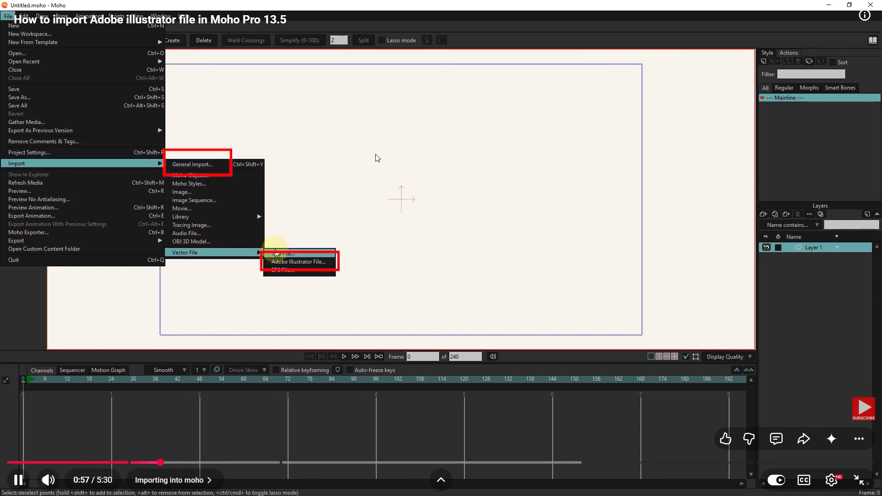
click(375, 154)
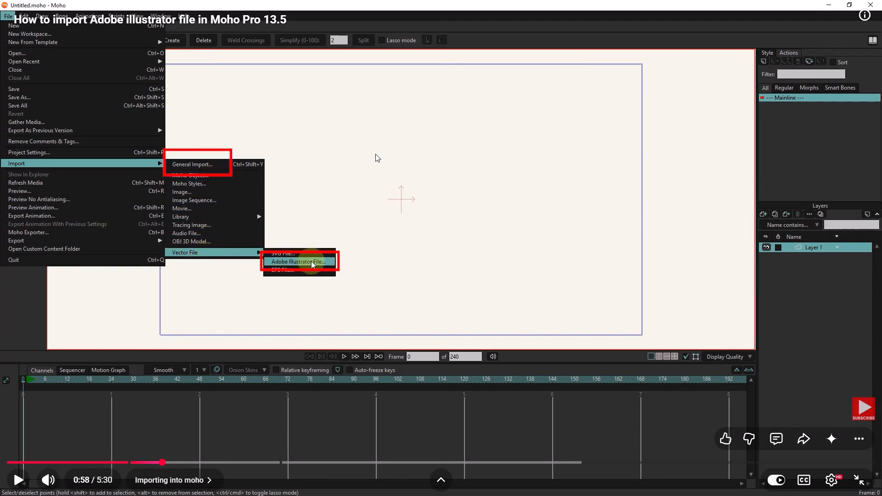
Switch to Moho and look through its import options, checking whether the tracing image import offers the Illustrator file.
key(alt+Tab)
key(alt+Tab)
key(alt+Tab)
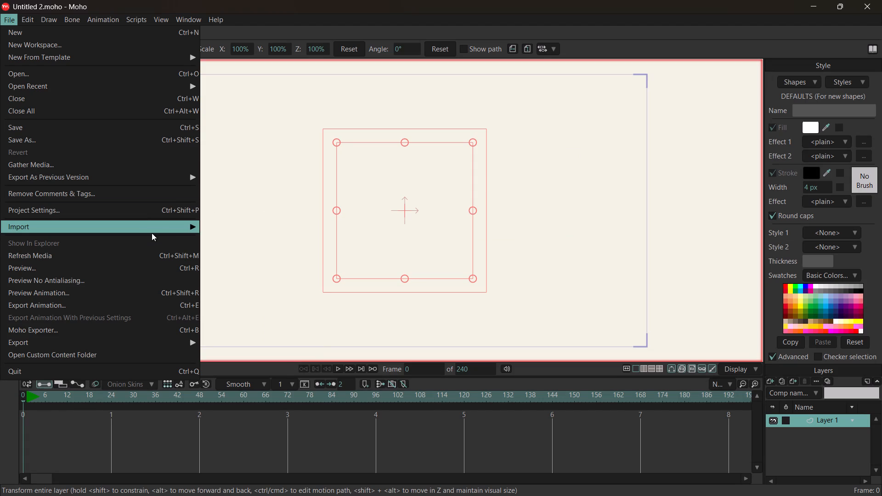
scroll(232, 256, down, 4)
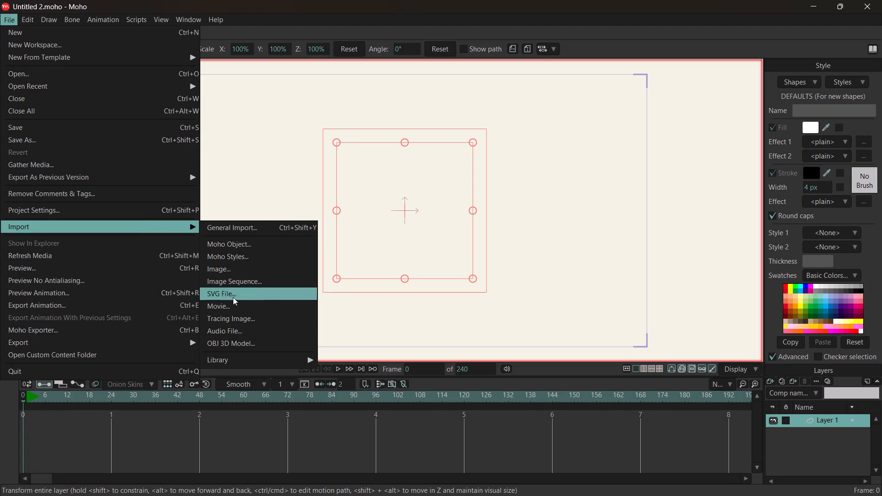
scroll(312, 369, down, 4)
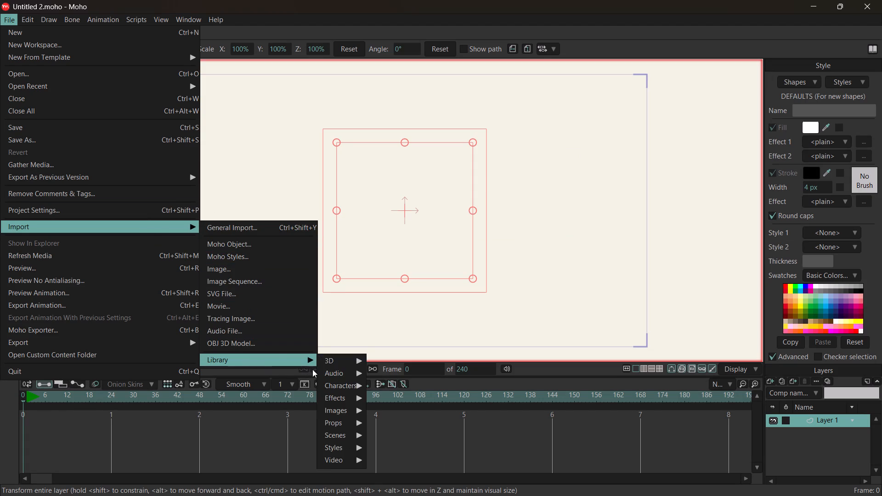
scroll(249, 322, down, 4)
scroll(248, 321, up, 3)
scroll(247, 320, down, 3)
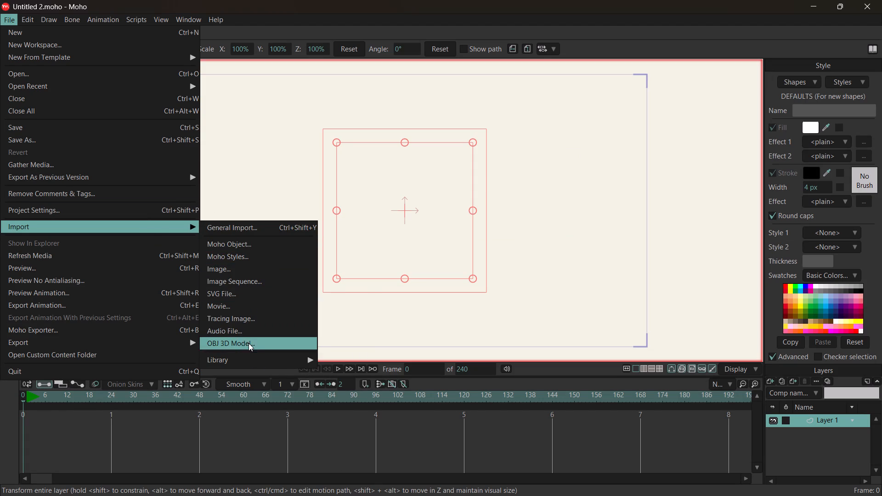
click(243, 316)
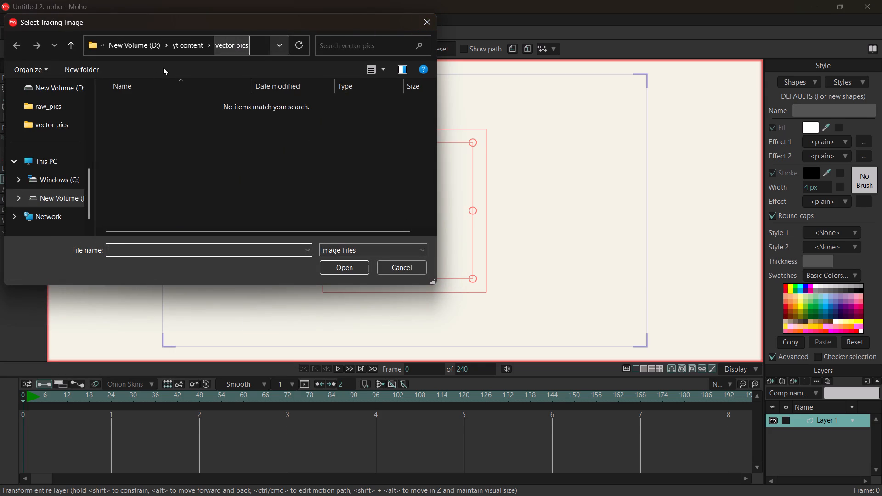
click(426, 19)
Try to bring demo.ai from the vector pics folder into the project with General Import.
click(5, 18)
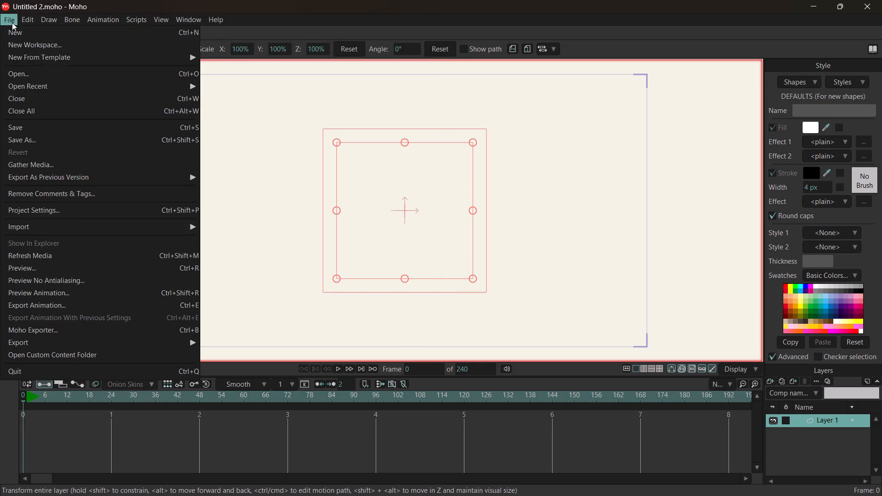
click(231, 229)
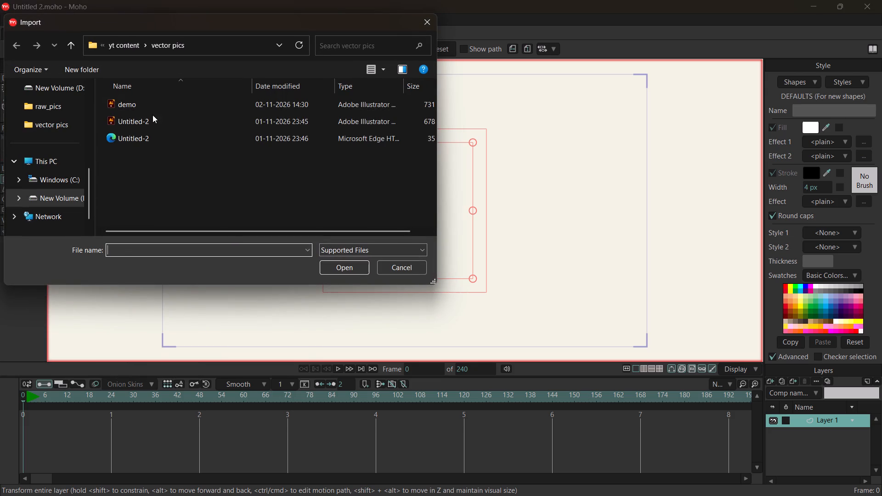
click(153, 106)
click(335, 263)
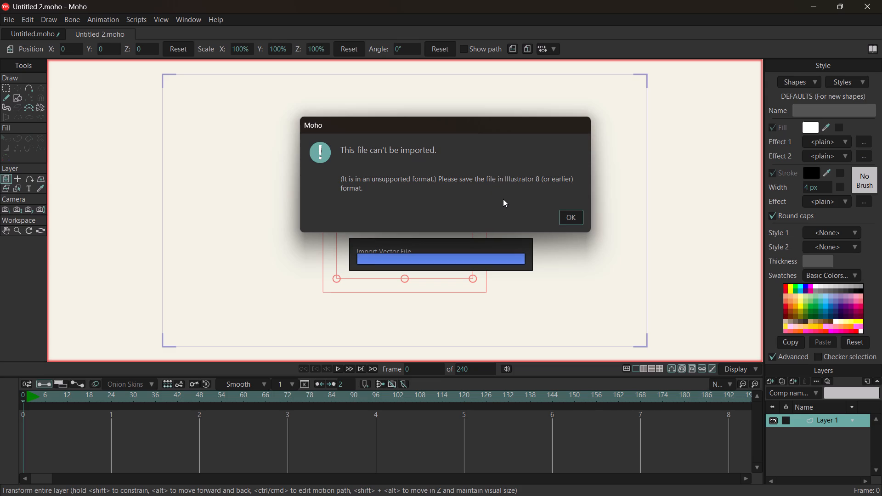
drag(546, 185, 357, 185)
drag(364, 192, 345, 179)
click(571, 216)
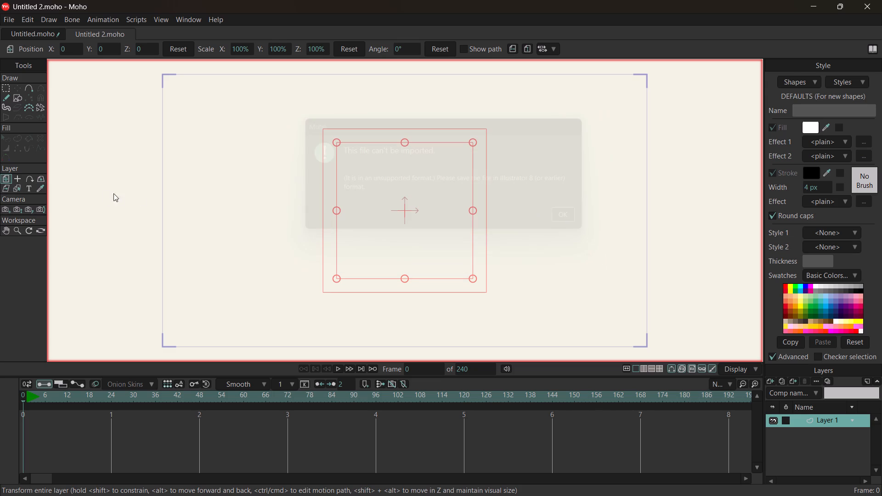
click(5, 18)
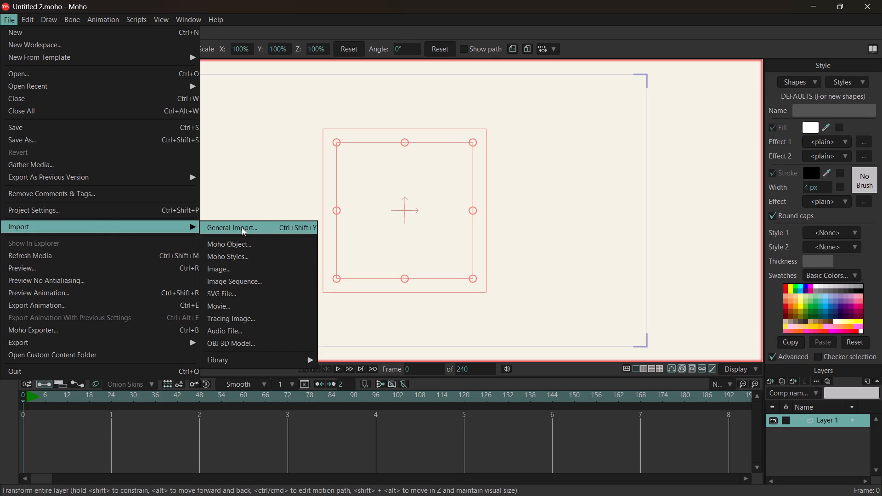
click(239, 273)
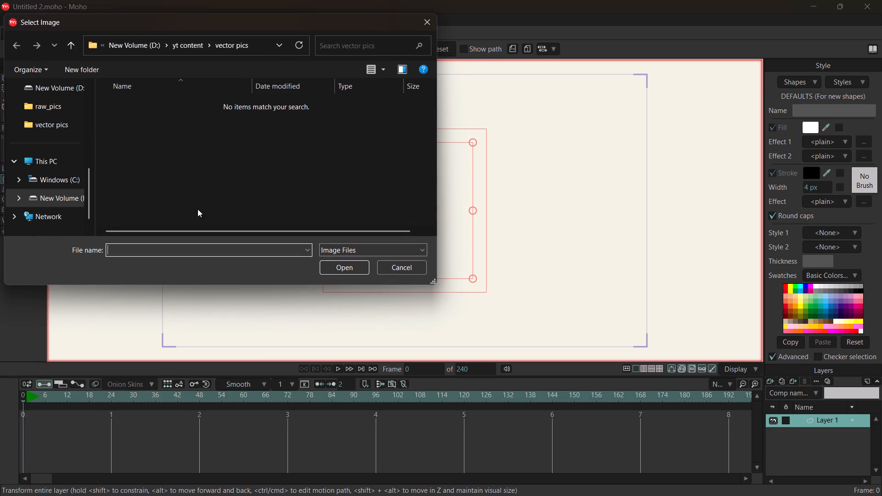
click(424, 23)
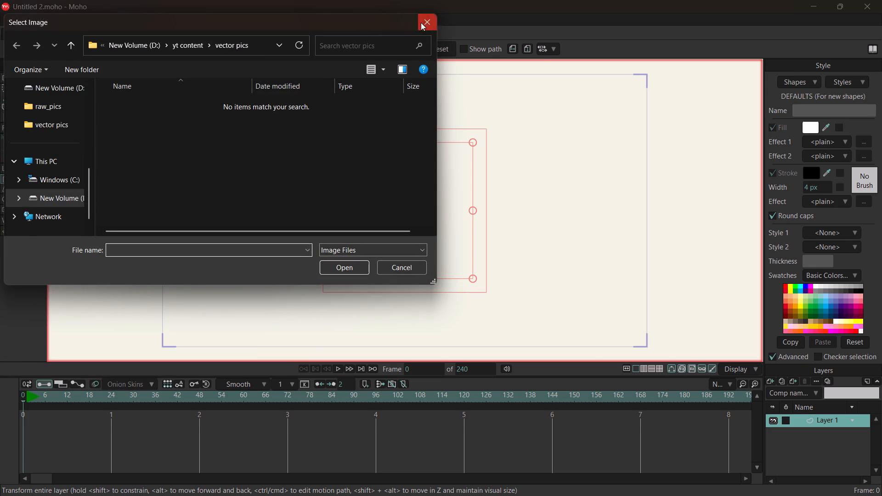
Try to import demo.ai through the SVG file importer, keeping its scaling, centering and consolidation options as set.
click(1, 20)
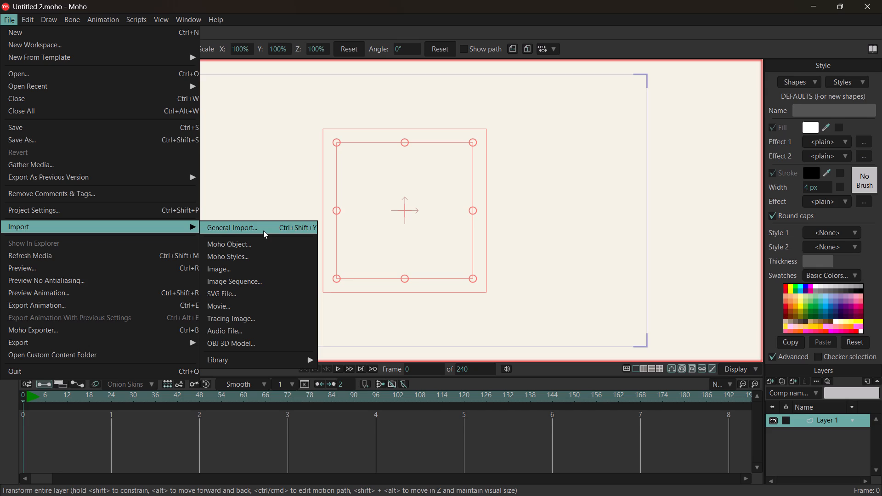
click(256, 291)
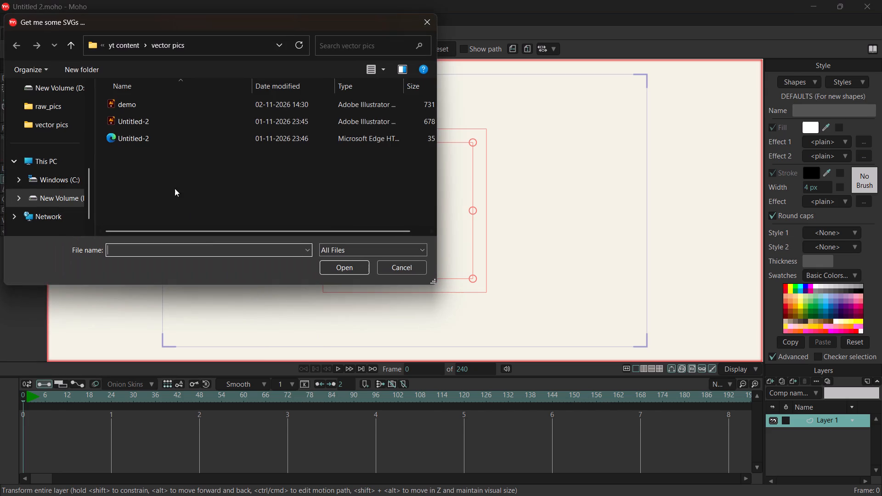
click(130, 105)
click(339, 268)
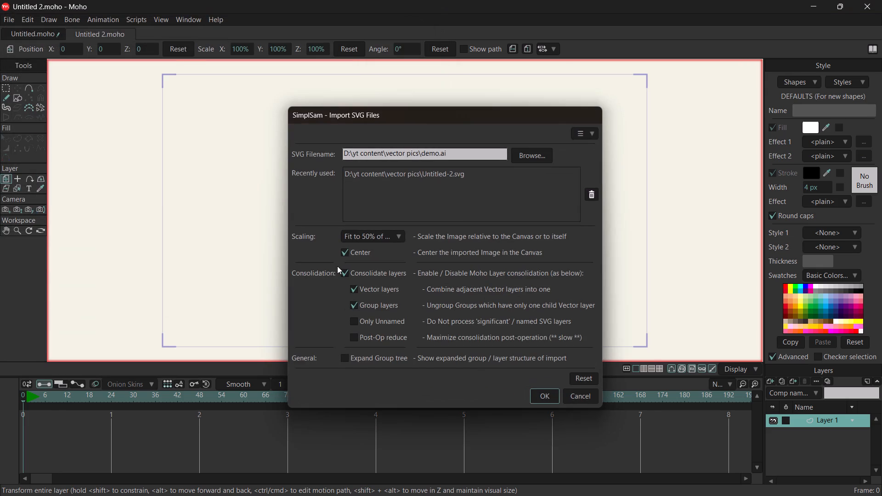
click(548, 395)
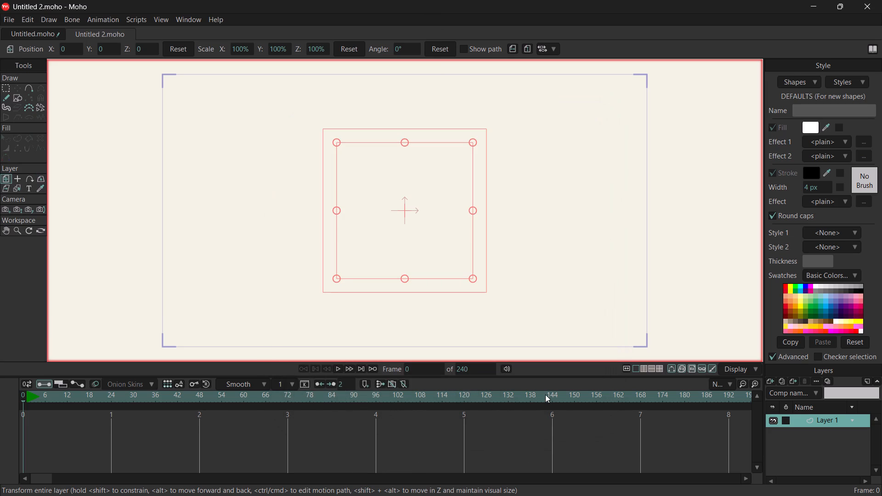
Move the empty Layer 1 on the canvas to about X -0.145, Y 0.034.
drag(396, 188, 360, 186)
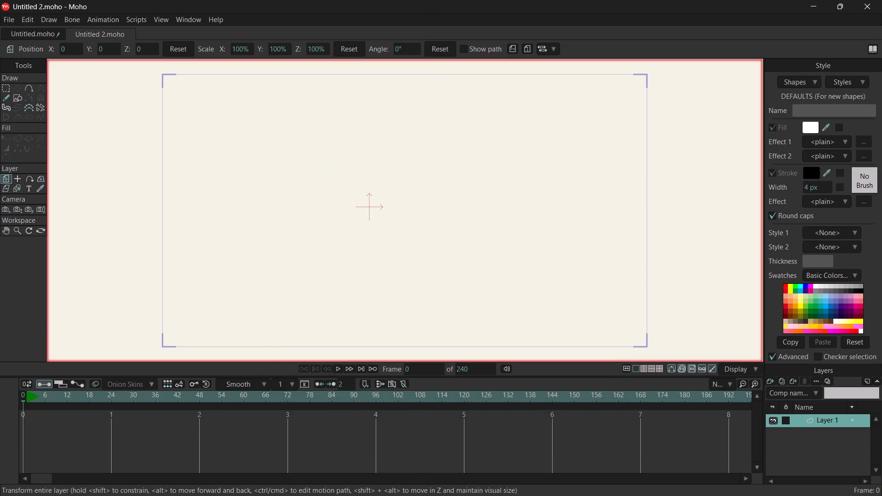
drag(360, 186, 377, 183)
Import Untitled-2.svg from the vector pics folder with the SVG file importer, keeping its options as set.
click(7, 20)
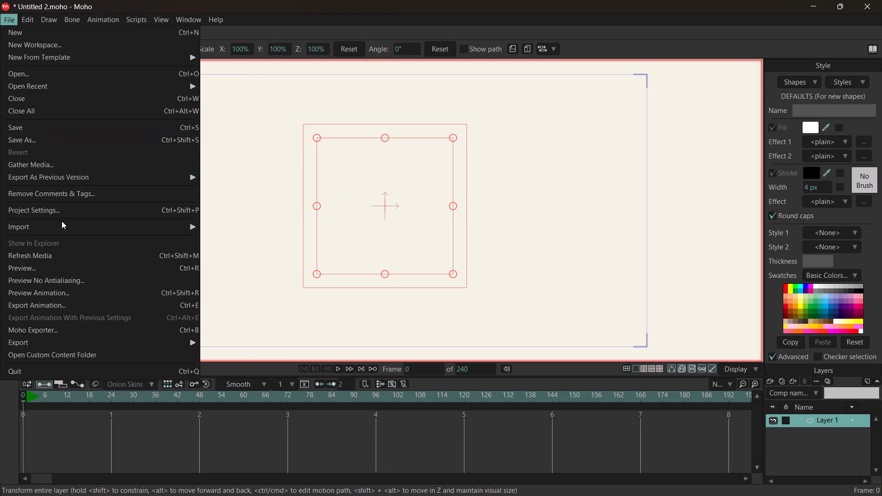
click(246, 292)
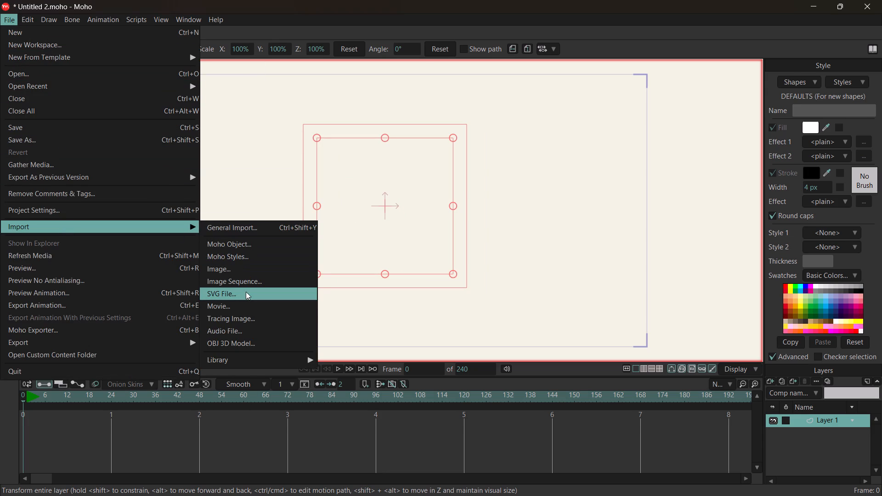
click(164, 134)
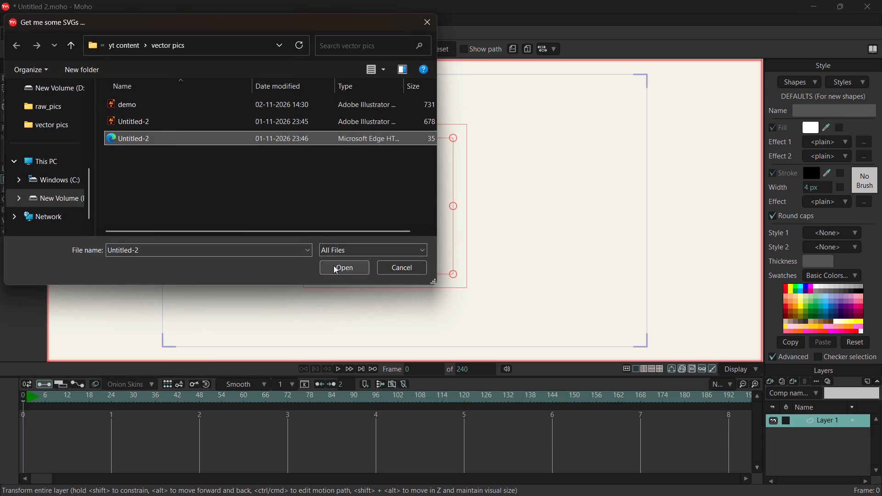
click(334, 265)
click(546, 395)
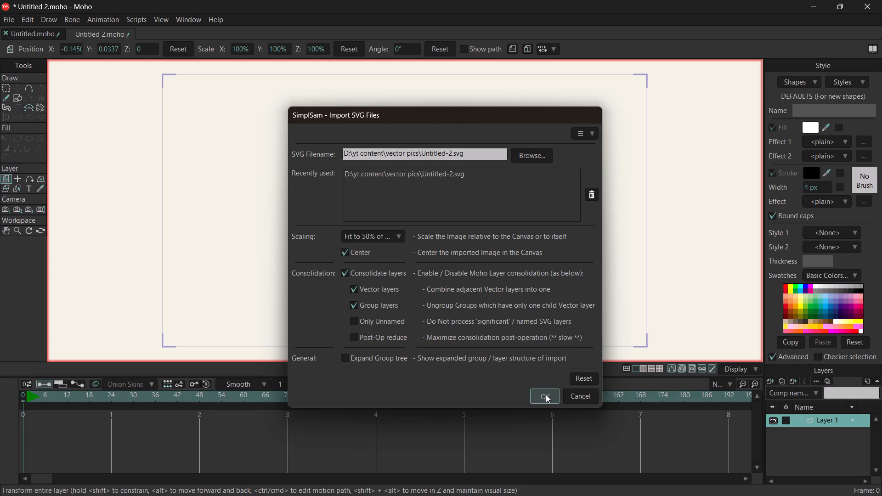
Move the imported hedgehog artwork slightly upward to about Y 0.12 and examine its details up close.
click(405, 223)
drag(400, 219, 400, 203)
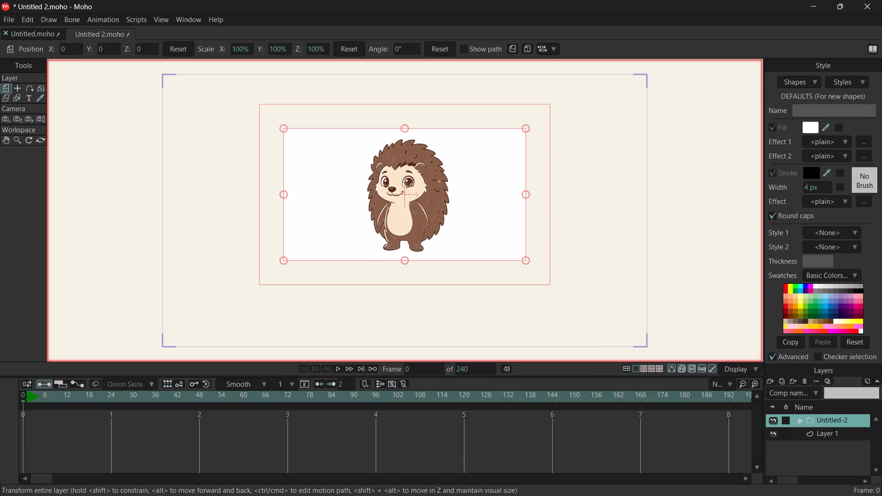
double_click(401, 201)
ctrl+scroll(401, 201, up, 3)
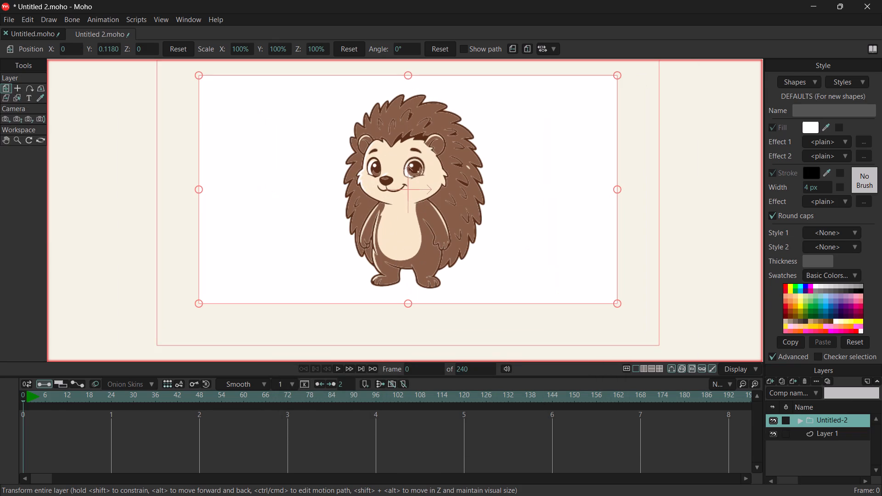
click(405, 130)
ctrl+scroll(412, 197, up, 8)
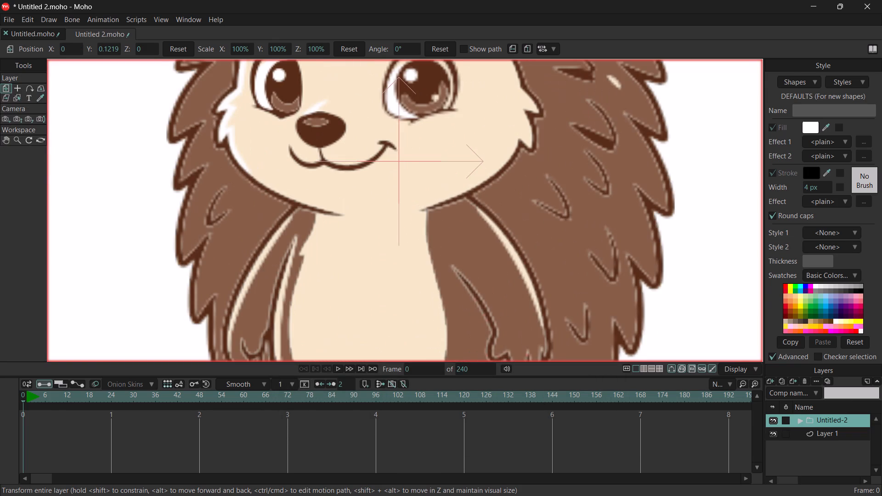
scroll(412, 197, down, 6)
right_click(412, 197)
click(467, 182)
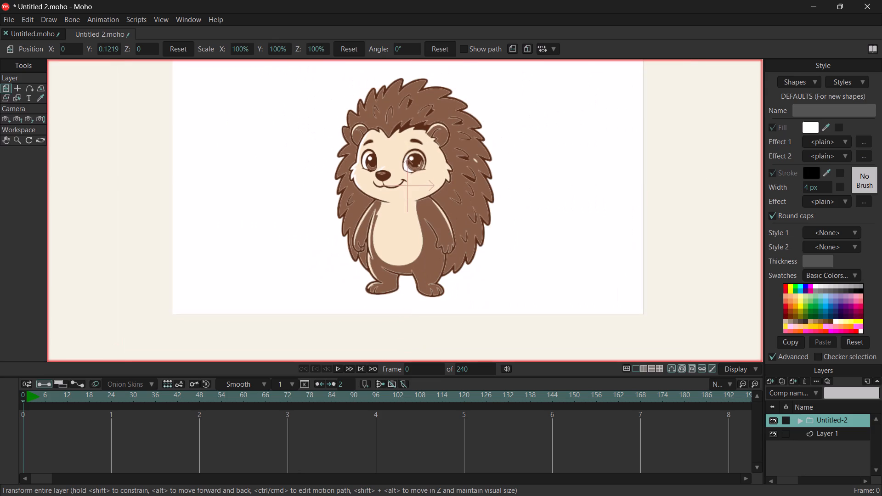
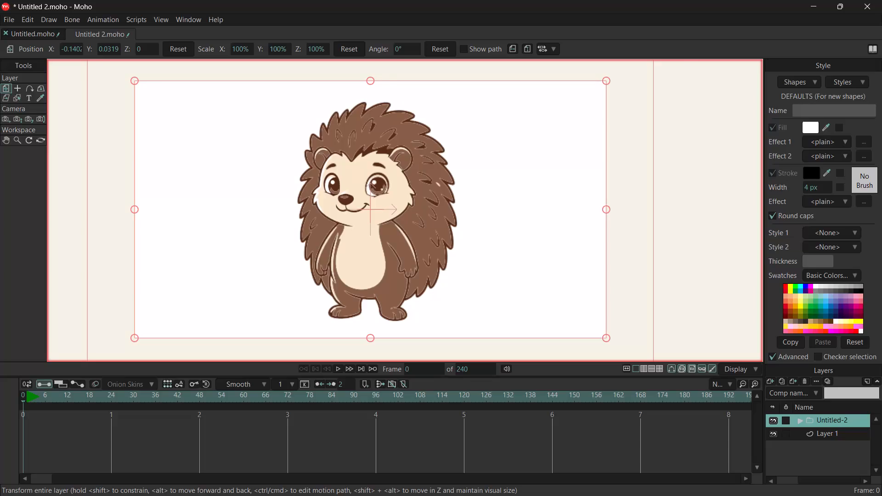
Switch to Illustrator and save the hedgehog artwork as demo in SVG format in the vector pics folder, keeping the SVG 1.1 options as set.
key(alt+Tab)
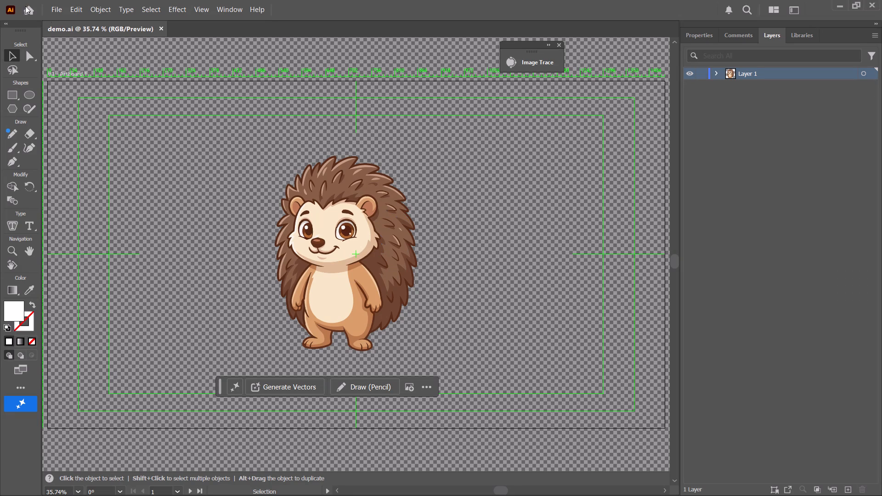
click(54, 10)
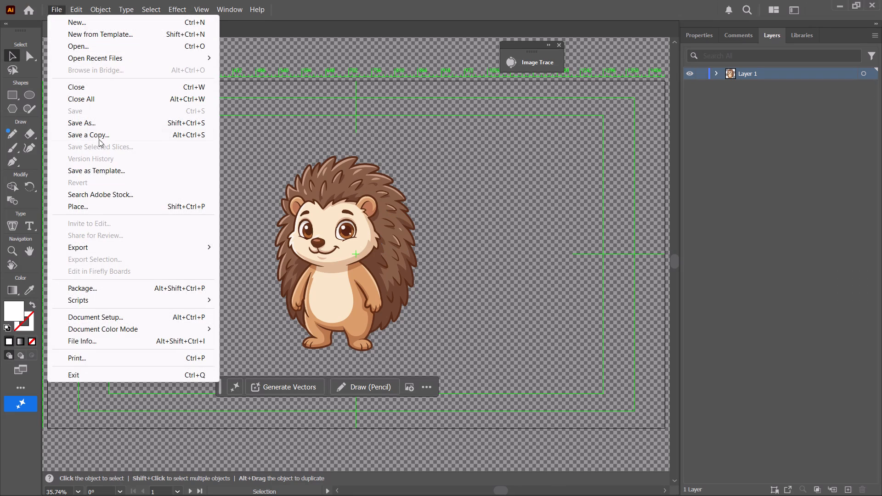
click(100, 125)
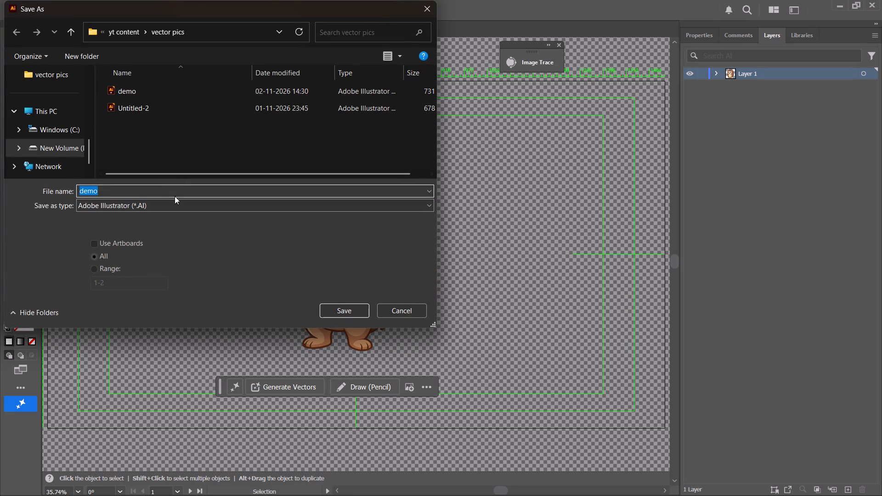
click(177, 206)
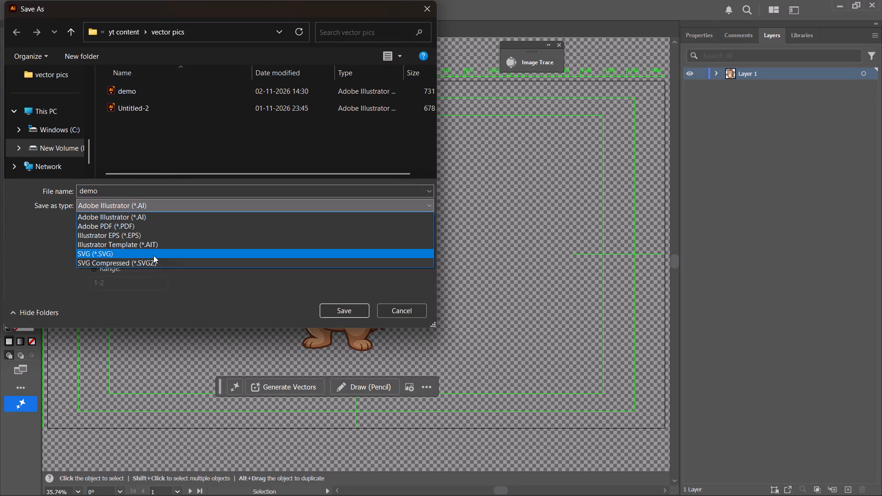
click(153, 255)
click(337, 308)
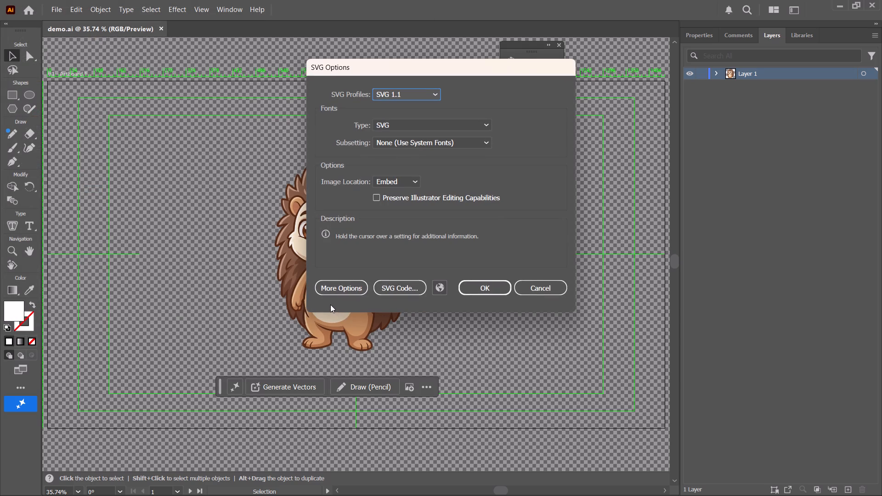
click(480, 289)
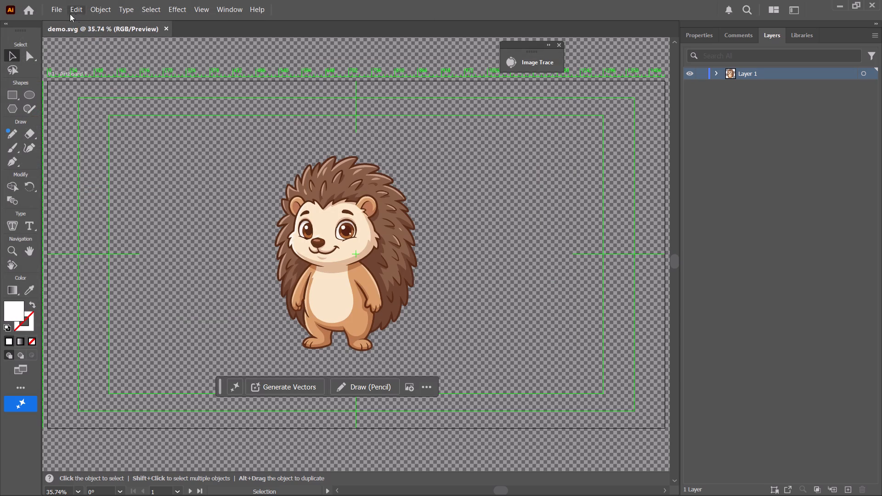
Save the document again in the vector pics folder as demo-1 in Adobe Illustrator (*.AI) format.
click(55, 11)
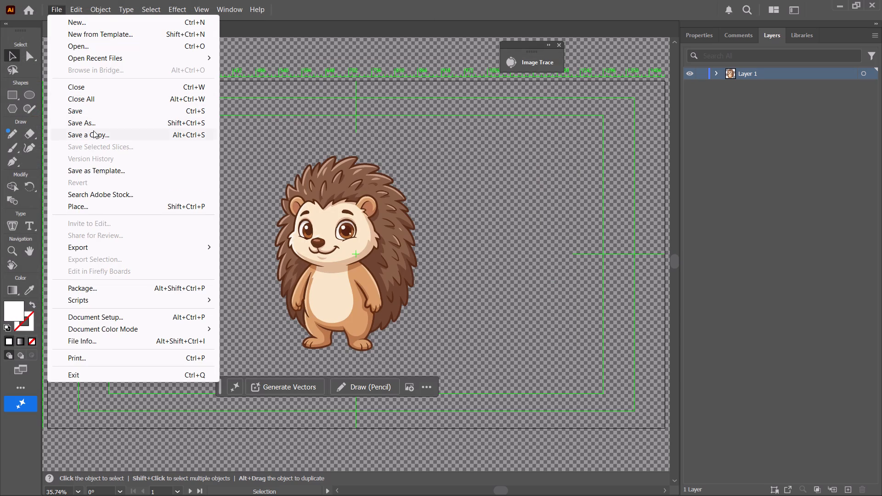
click(95, 120)
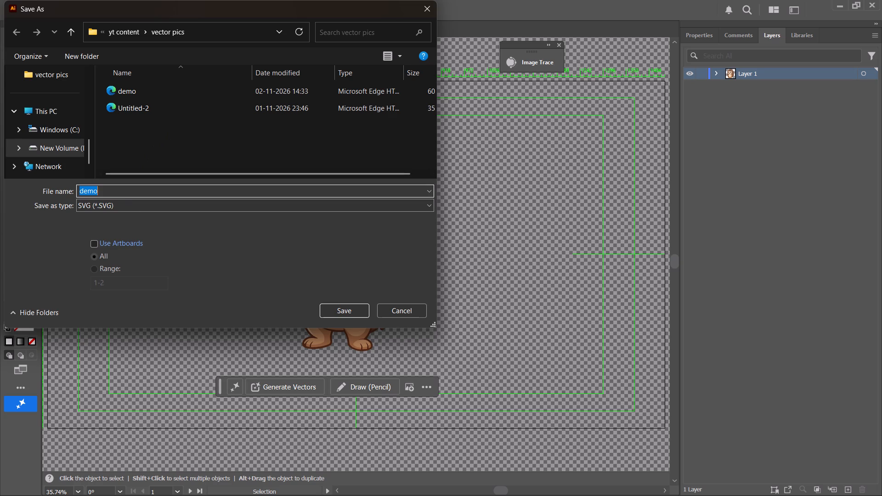
click(134, 211)
click(133, 215)
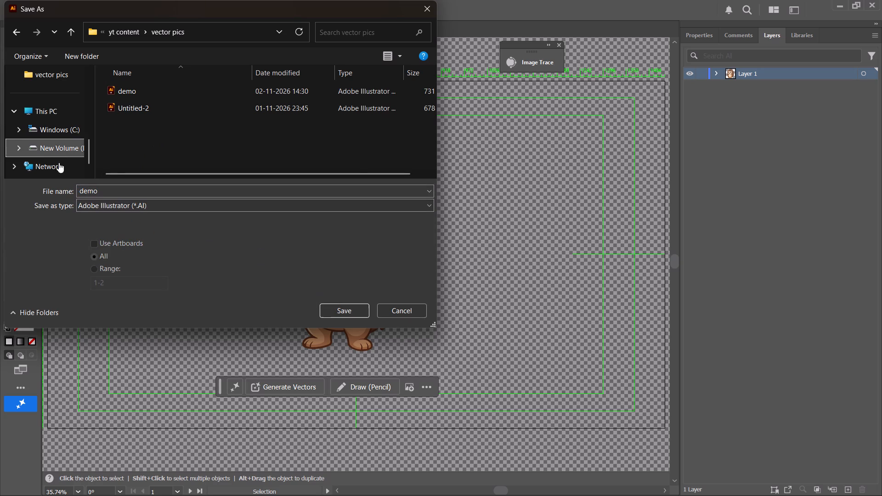
click(112, 189)
click(112, 189)
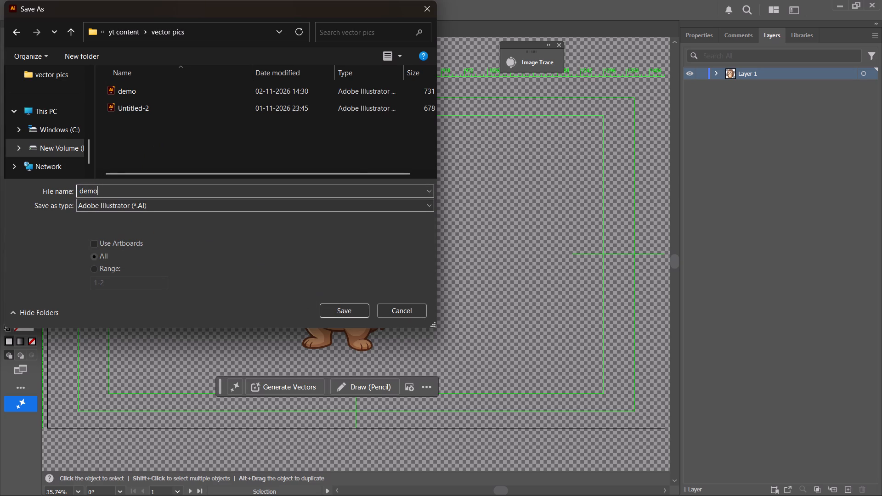
text(-1)
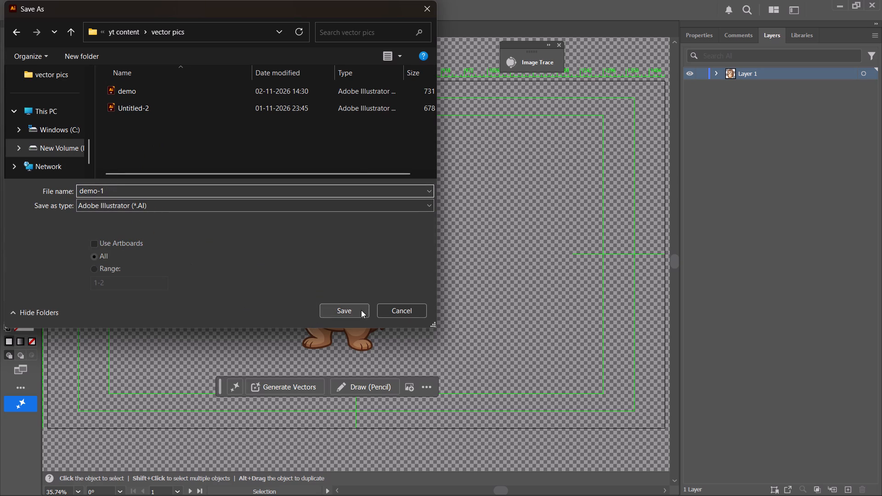
click(361, 310)
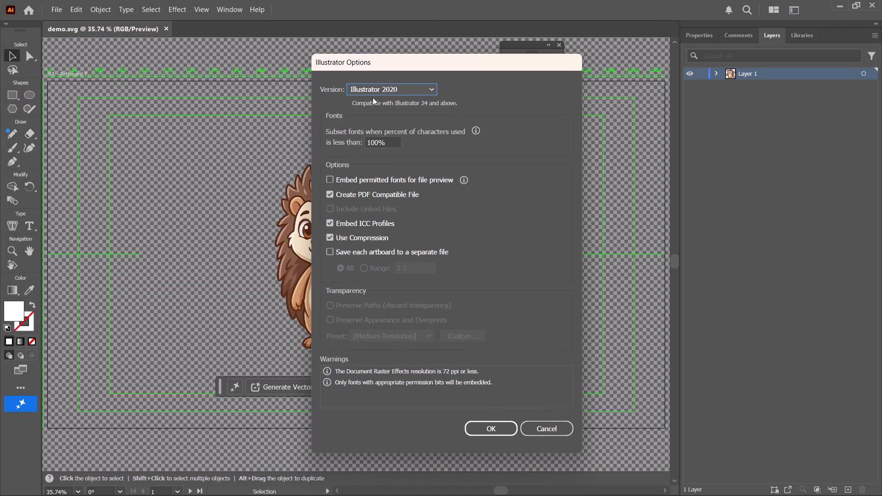
Set the demo-1 file's version to Illustrator 8 and complete the save in that legacy format.
click(423, 84)
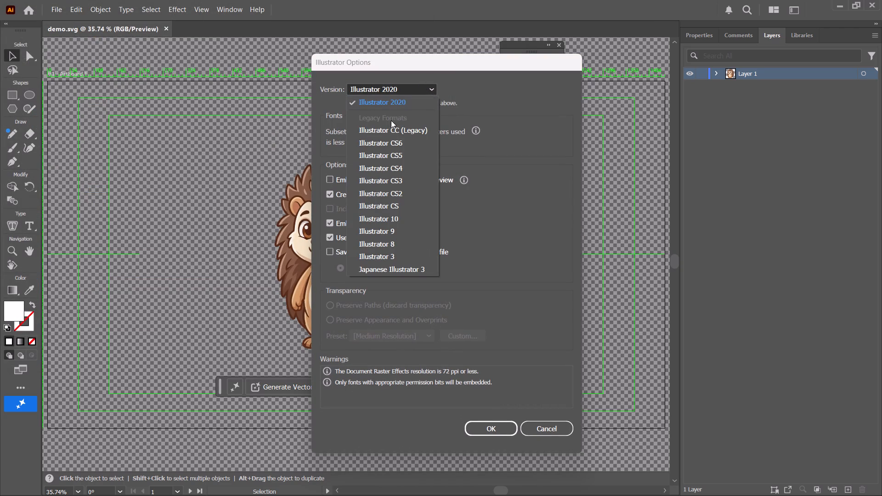
scroll(401, 159, down, 4)
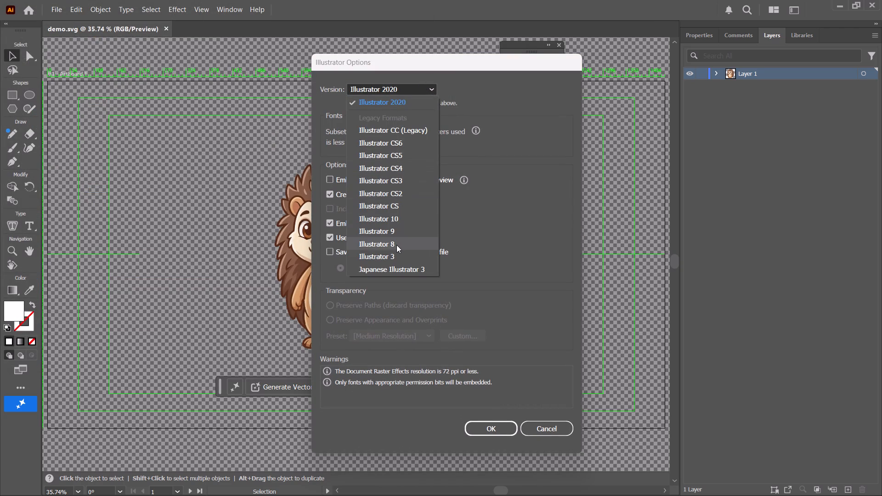
click(396, 245)
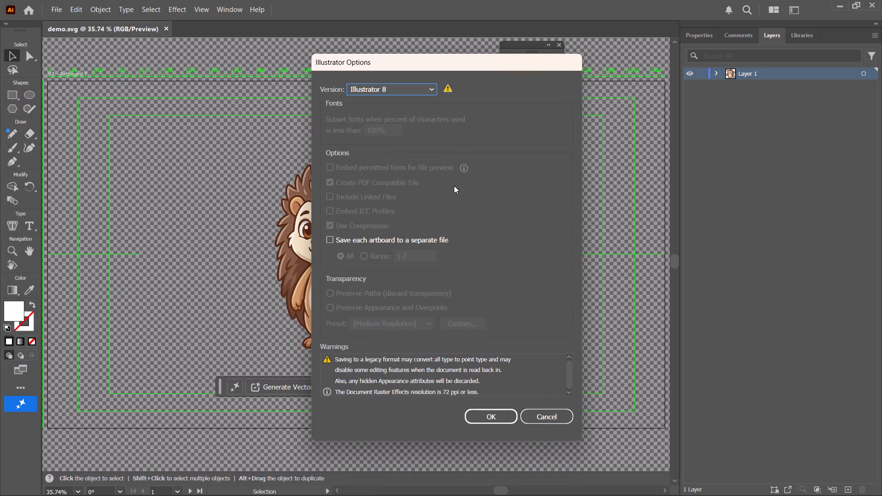
scroll(453, 186, down, 4)
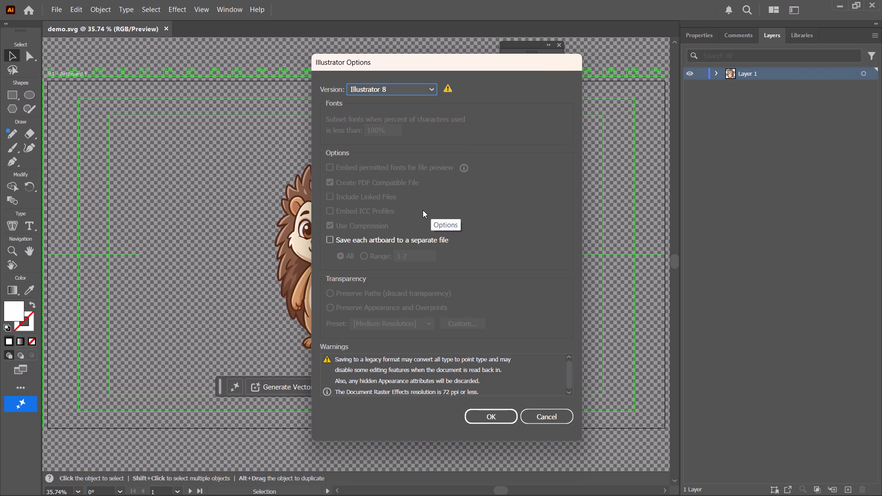
scroll(420, 209, down, 3)
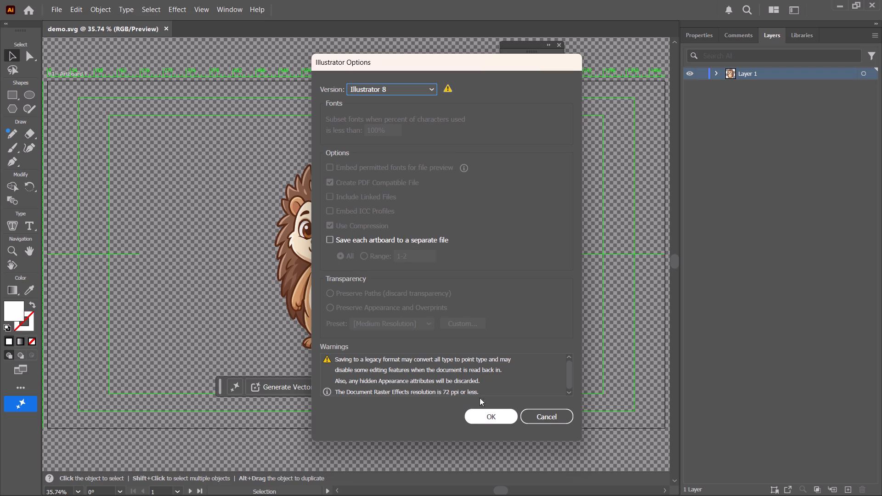
scroll(408, 353, down, 4)
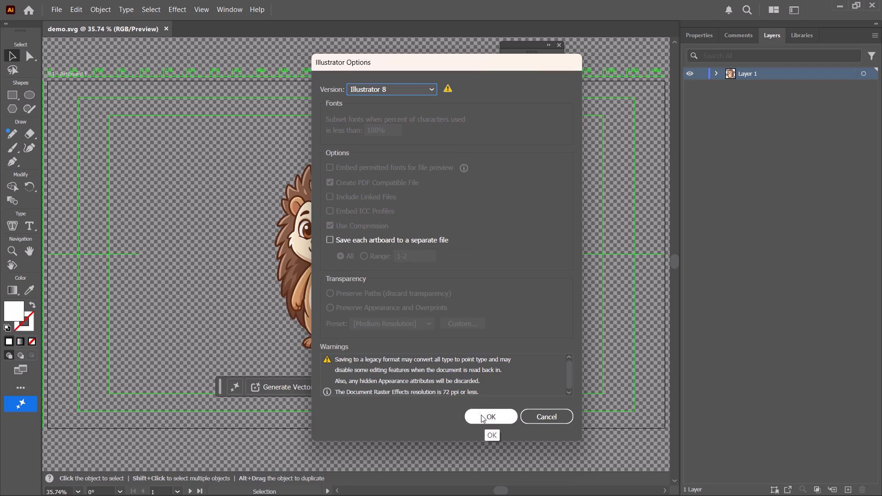
click(481, 414)
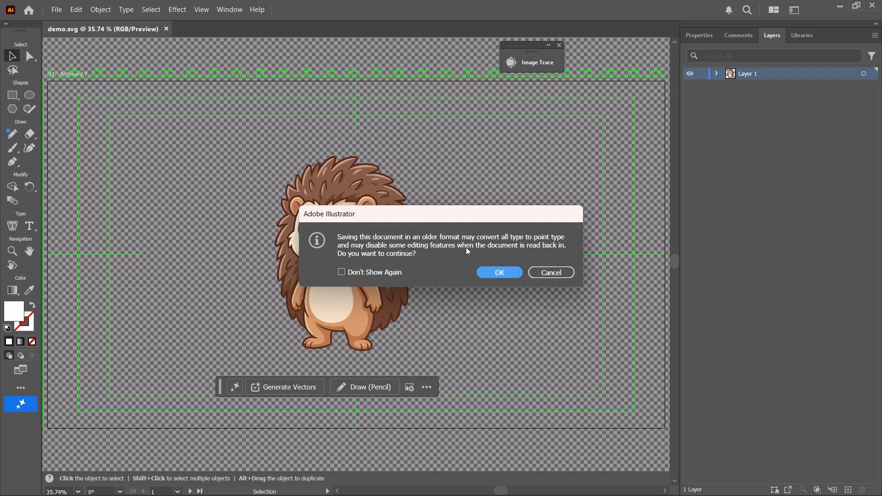
click(498, 274)
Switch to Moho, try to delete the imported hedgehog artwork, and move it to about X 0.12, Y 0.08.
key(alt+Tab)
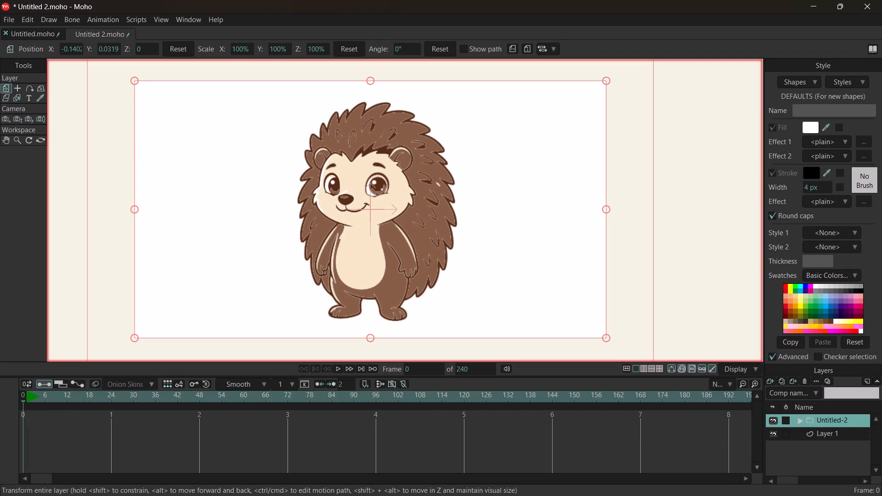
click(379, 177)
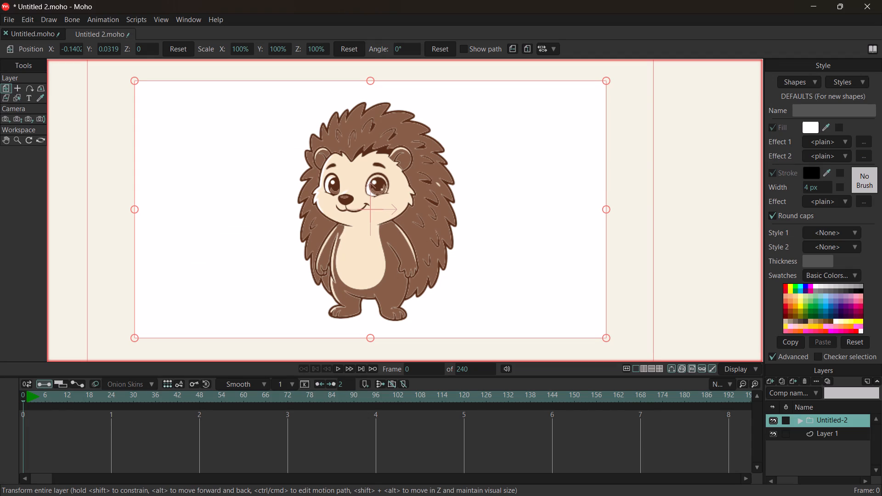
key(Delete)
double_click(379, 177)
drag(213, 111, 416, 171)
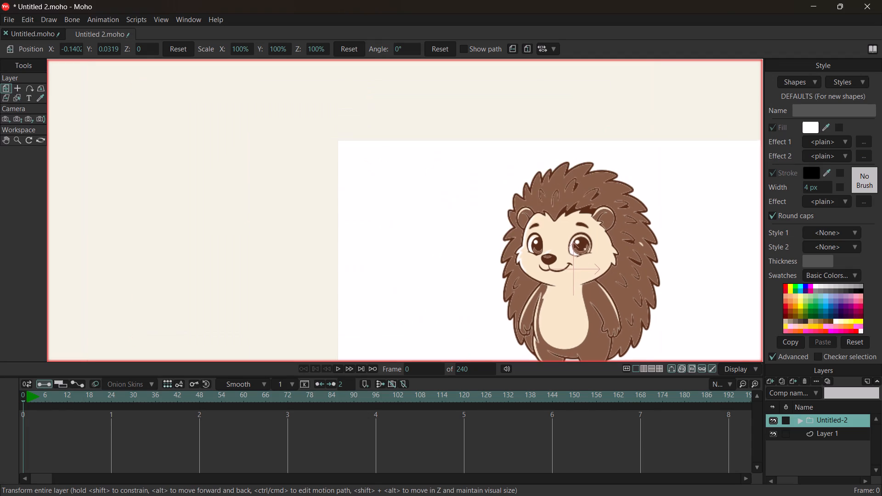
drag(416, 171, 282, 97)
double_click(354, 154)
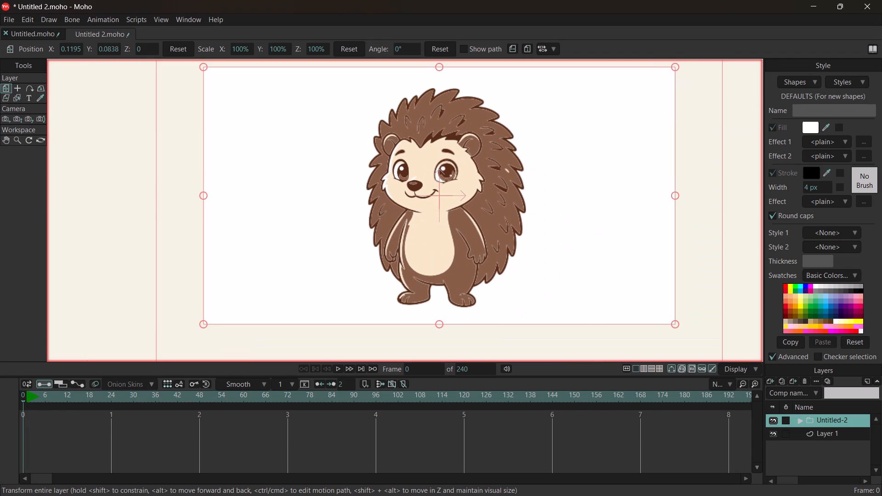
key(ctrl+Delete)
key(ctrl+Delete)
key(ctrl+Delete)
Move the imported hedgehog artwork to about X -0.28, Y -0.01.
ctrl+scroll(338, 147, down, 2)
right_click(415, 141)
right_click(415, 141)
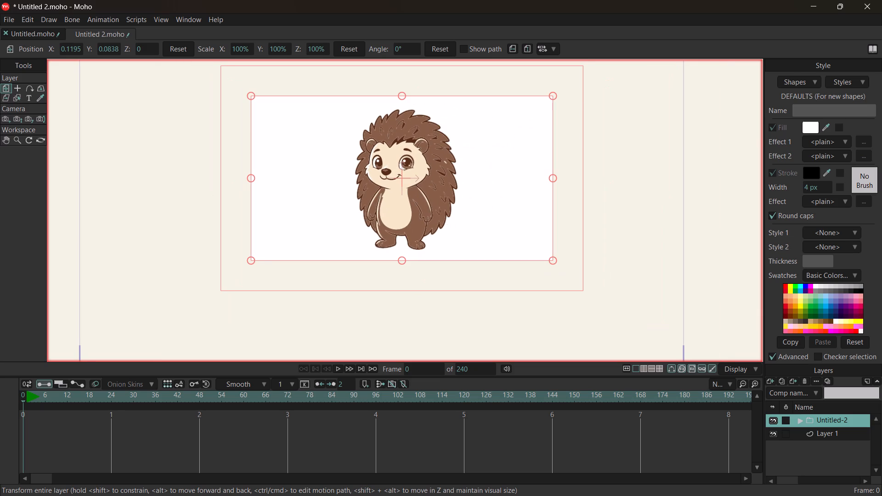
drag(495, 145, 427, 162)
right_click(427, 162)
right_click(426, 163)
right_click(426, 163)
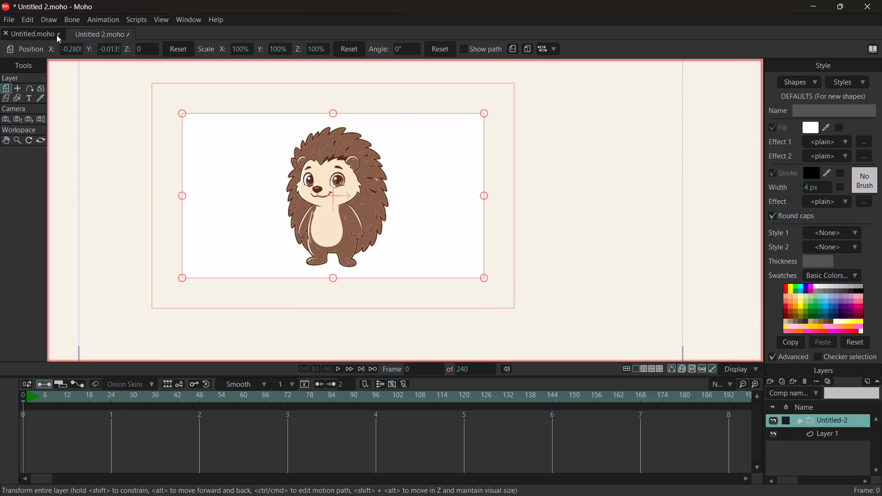
Close the Untitled 2 project without saving and create a new empty project in its place.
click(71, 32)
click(484, 195)
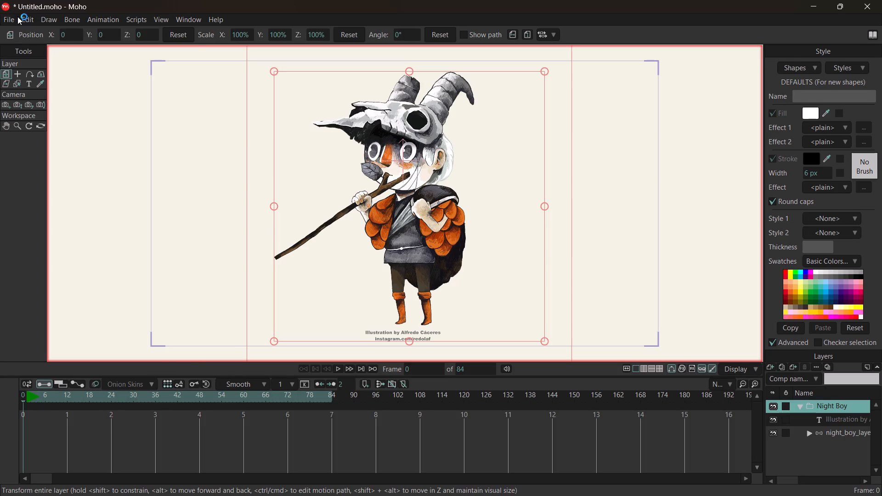
click(9, 17)
click(13, 35)
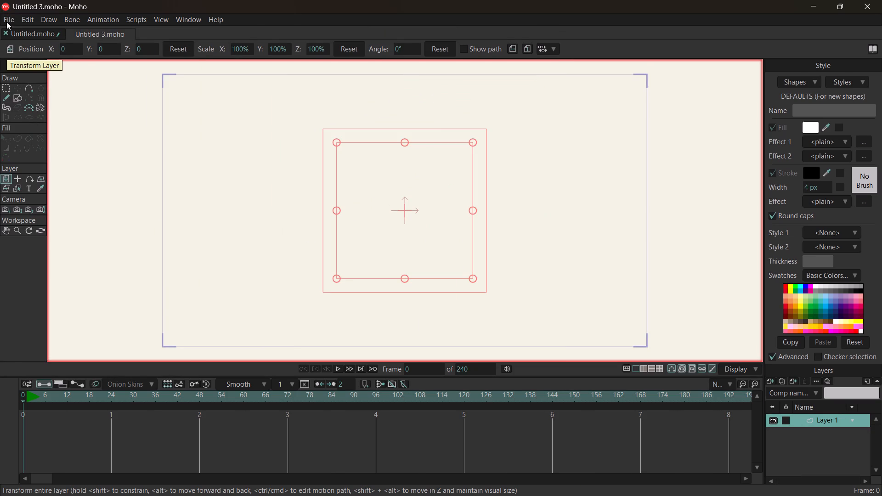
Import demo-1.ai from the vector pics folder into the new project with General Import.
click(6, 22)
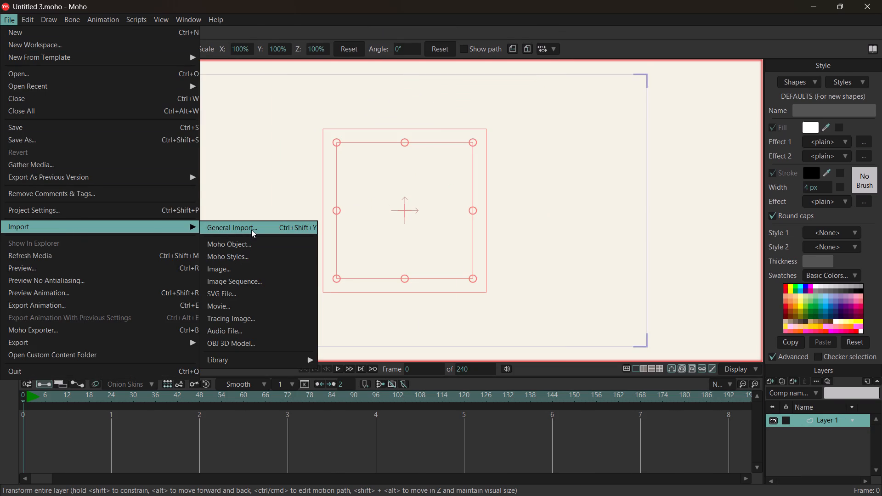
click(251, 230)
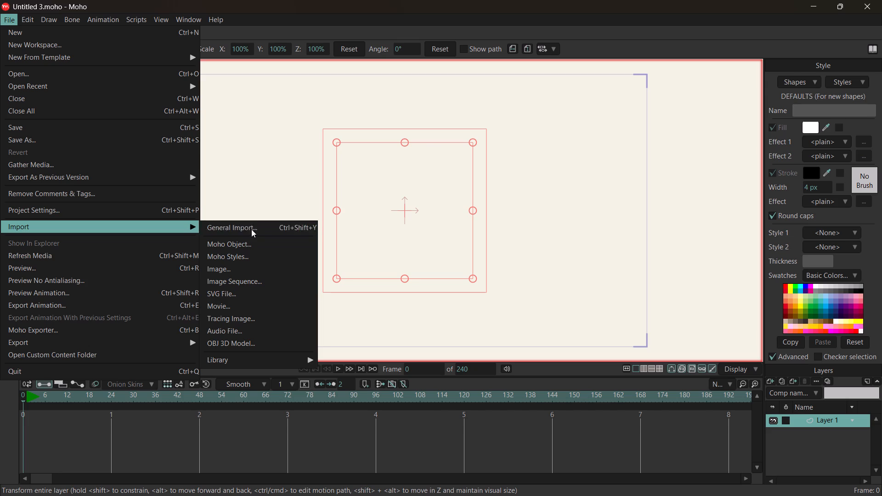
click(164, 147)
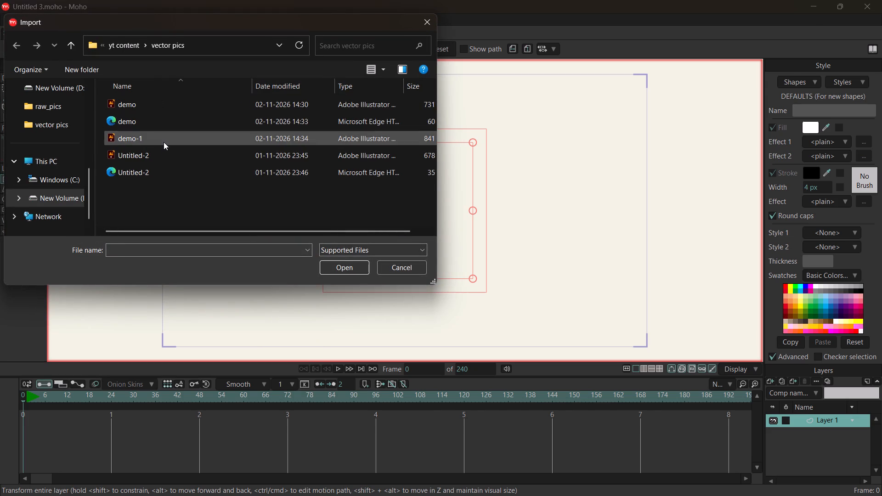
click(164, 142)
click(348, 261)
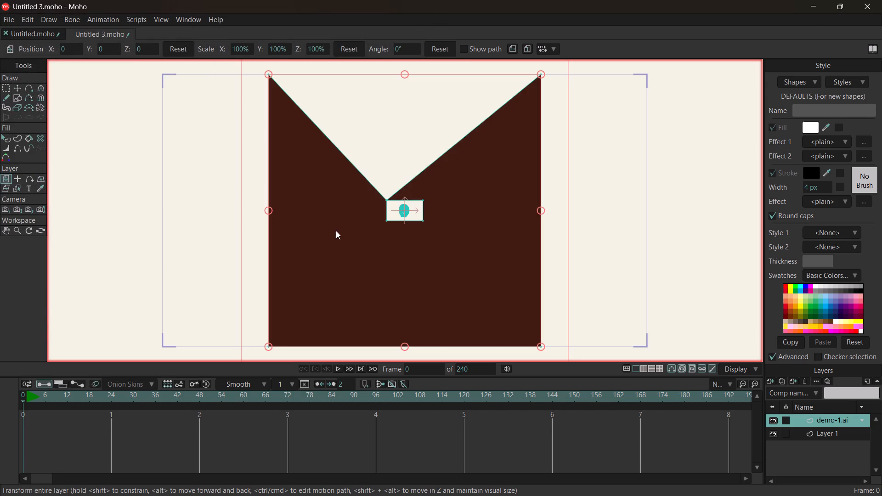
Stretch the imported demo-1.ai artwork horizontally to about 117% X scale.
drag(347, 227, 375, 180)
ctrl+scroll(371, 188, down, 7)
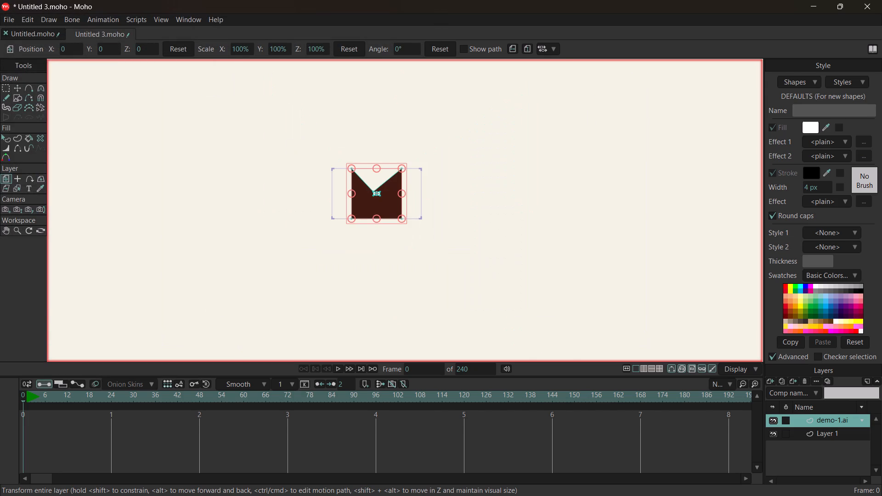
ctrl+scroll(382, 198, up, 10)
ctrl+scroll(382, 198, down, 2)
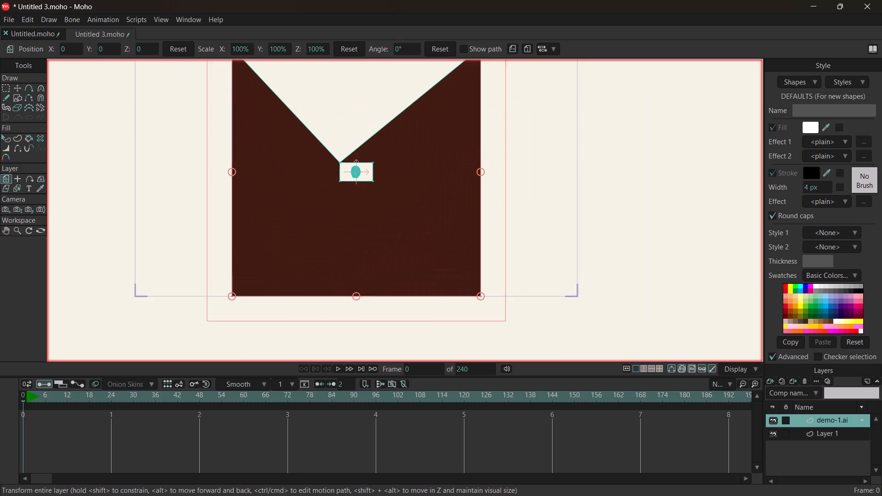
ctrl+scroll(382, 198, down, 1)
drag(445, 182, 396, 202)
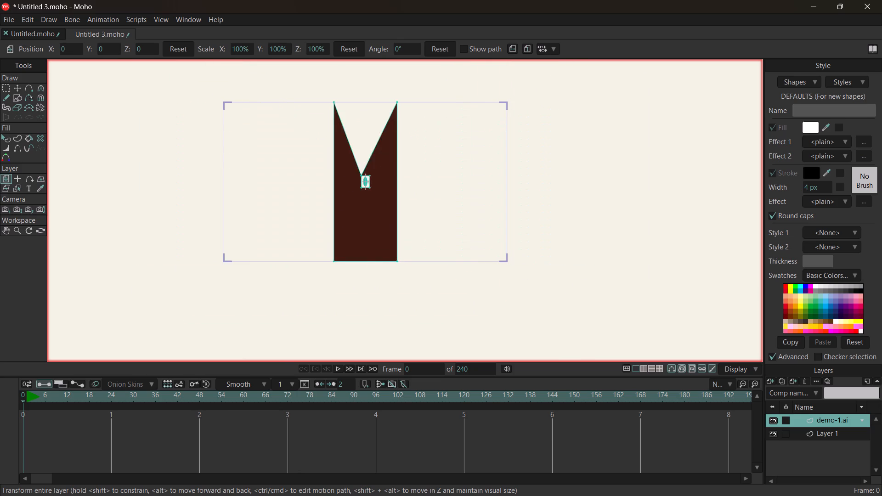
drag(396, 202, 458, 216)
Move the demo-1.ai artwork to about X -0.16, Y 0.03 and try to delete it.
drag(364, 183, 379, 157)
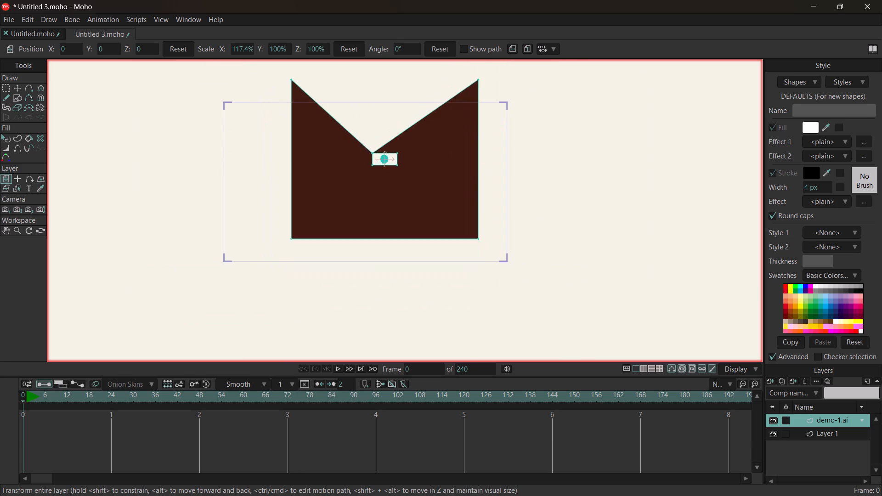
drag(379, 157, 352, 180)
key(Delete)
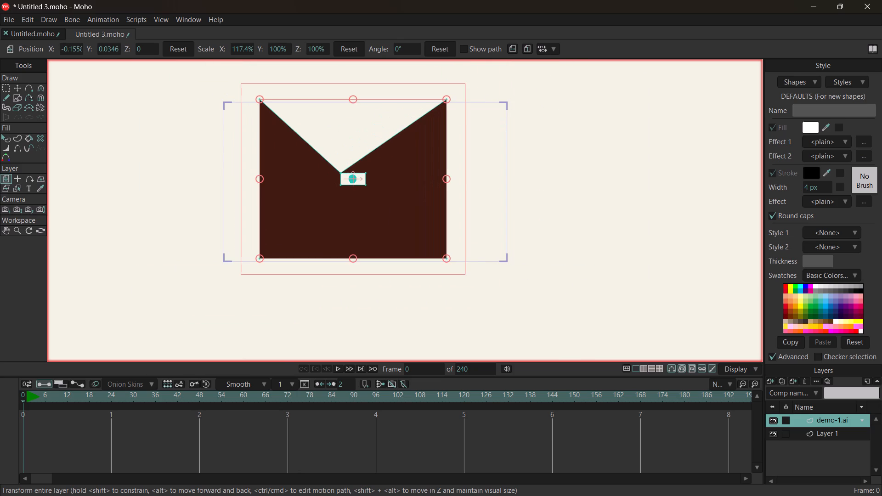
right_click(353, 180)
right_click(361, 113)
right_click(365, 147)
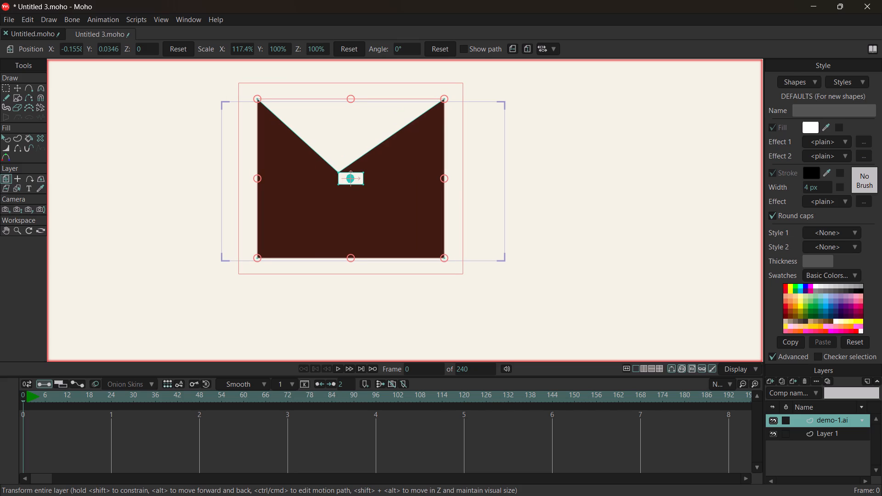
Close the Untitled 3 project without saving and create a new empty project in its place.
click(69, 31)
click(472, 198)
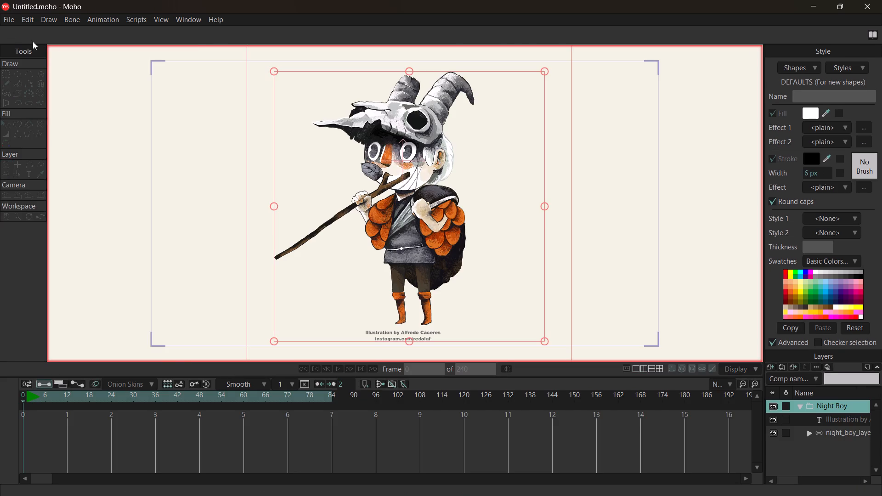
click(10, 22)
click(31, 34)
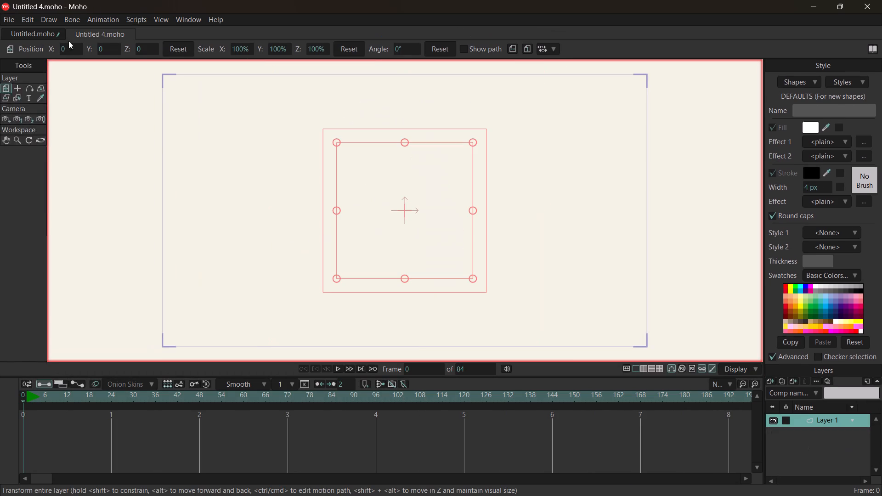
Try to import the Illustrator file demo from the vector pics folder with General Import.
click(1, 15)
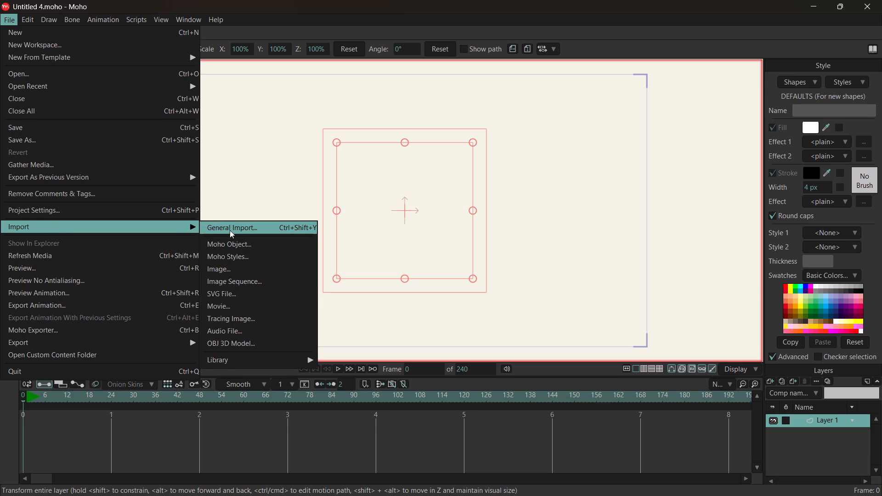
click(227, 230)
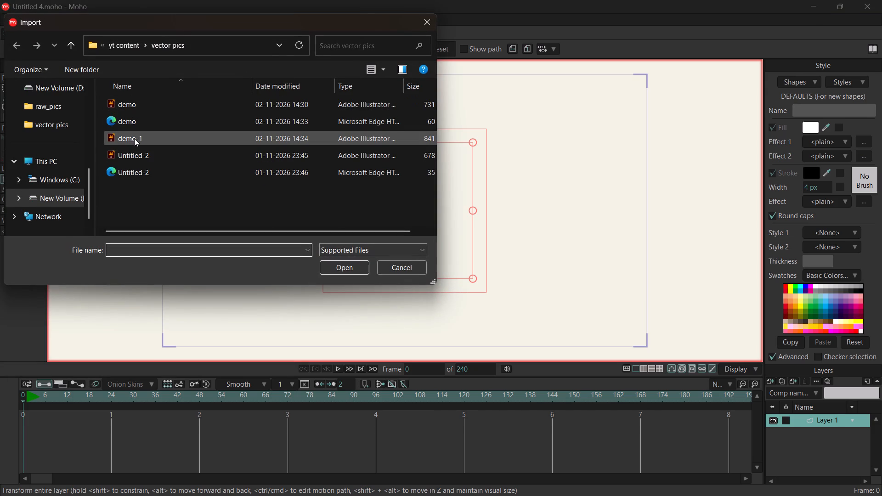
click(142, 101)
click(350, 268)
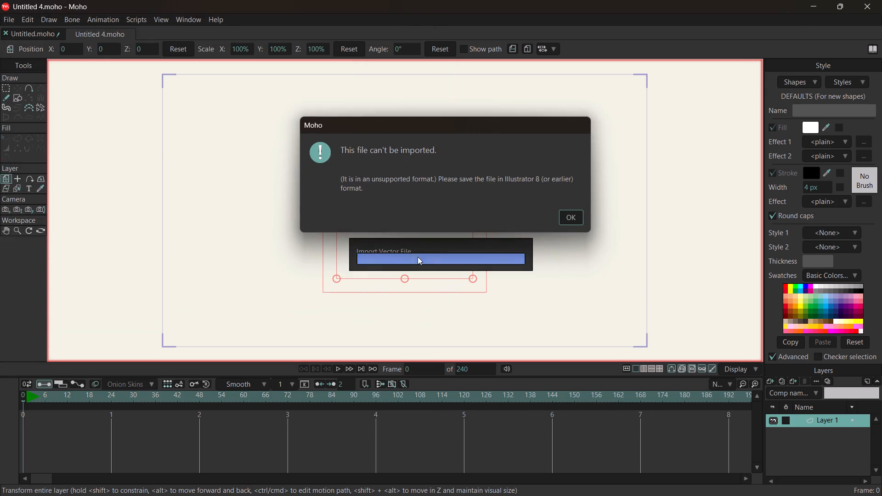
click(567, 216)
Import demo.svg from the vector pics folder as an SVG file, keeping the offered scaling and consolidation options.
click(5, 23)
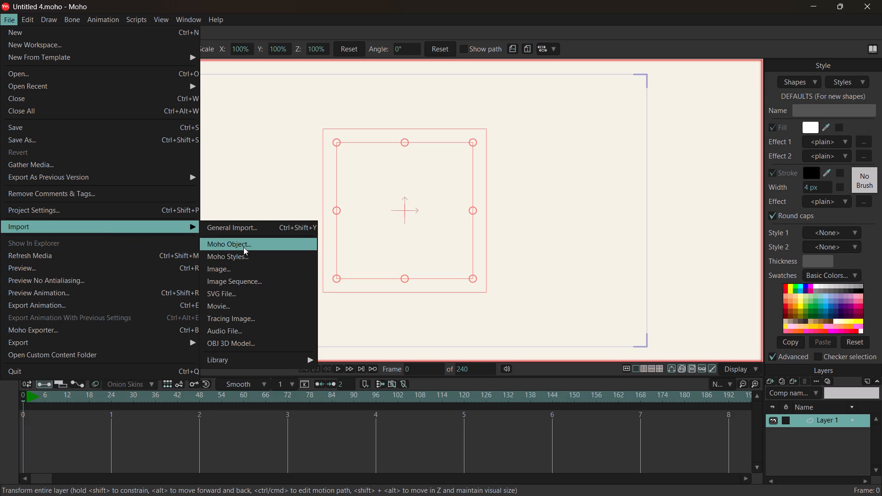
click(238, 293)
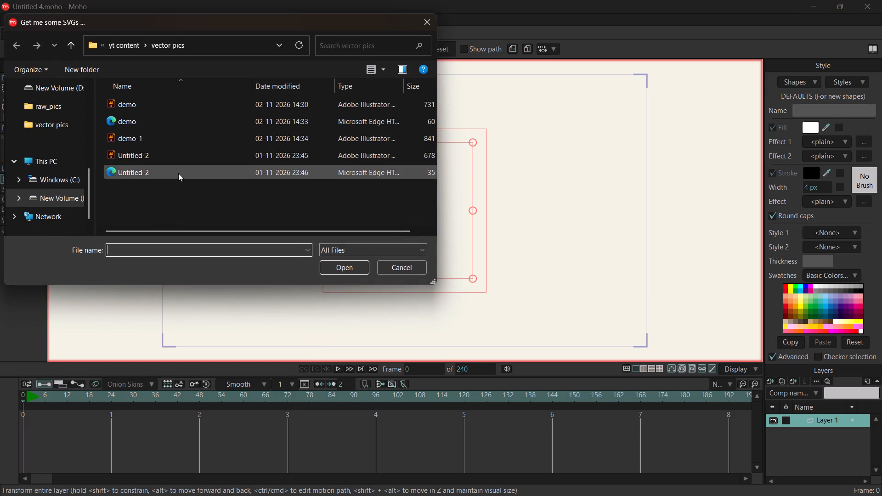
click(143, 124)
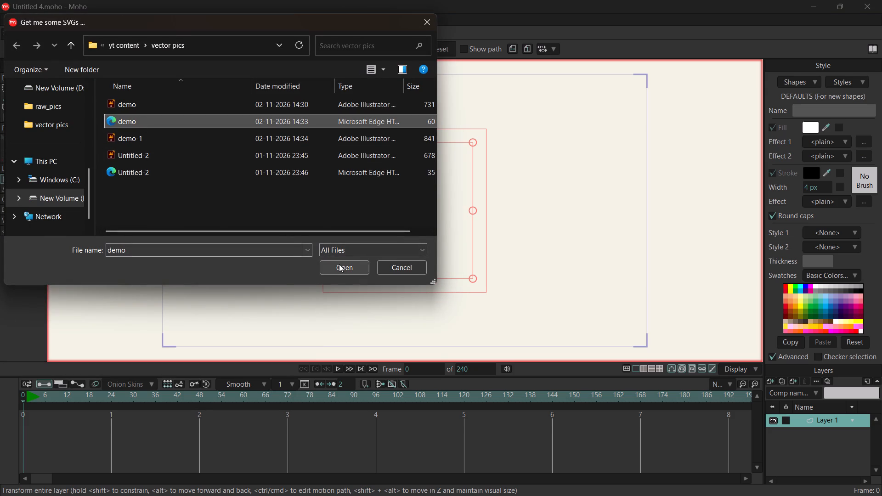
click(339, 264)
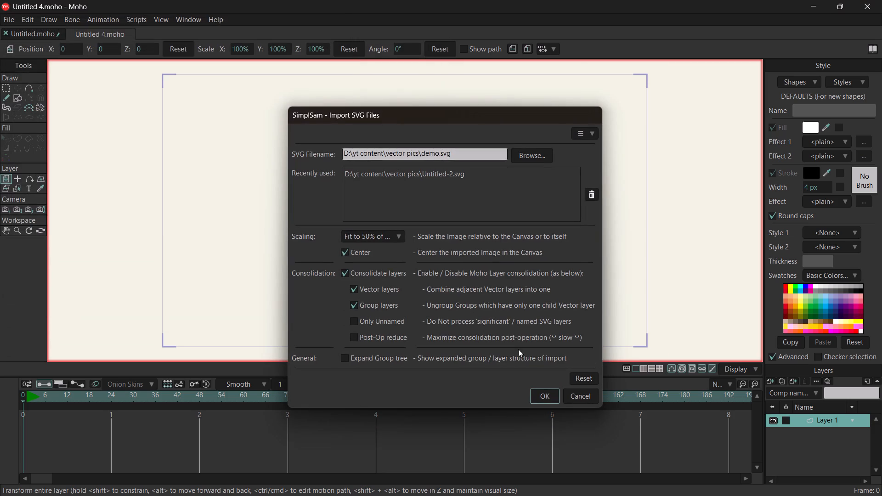
click(548, 396)
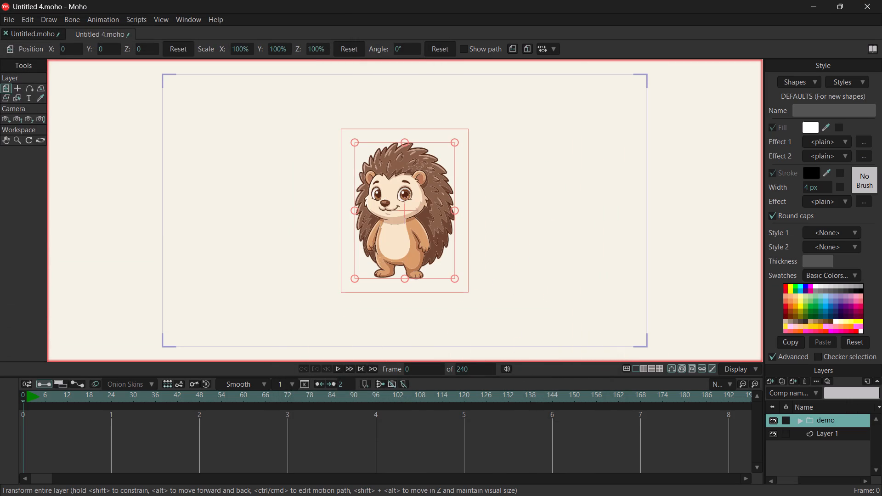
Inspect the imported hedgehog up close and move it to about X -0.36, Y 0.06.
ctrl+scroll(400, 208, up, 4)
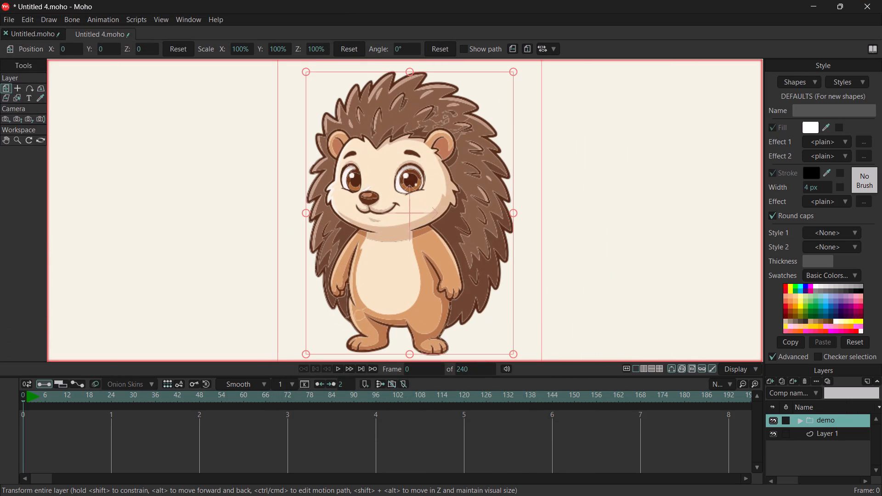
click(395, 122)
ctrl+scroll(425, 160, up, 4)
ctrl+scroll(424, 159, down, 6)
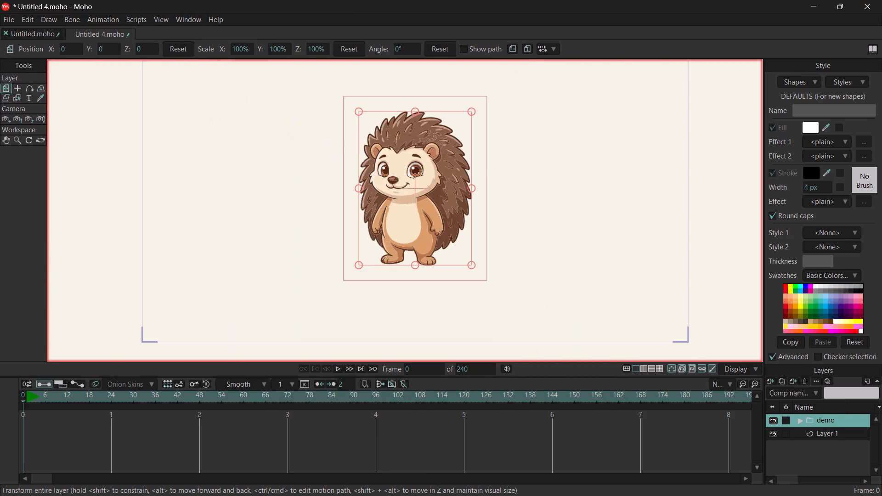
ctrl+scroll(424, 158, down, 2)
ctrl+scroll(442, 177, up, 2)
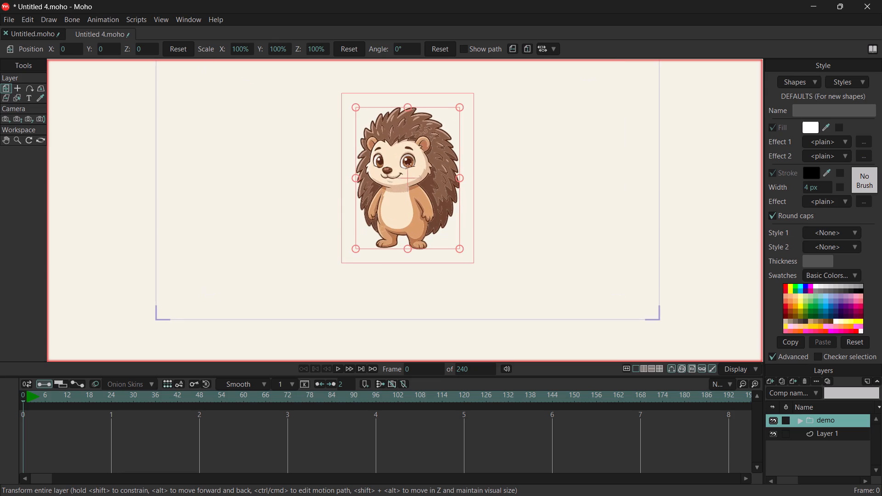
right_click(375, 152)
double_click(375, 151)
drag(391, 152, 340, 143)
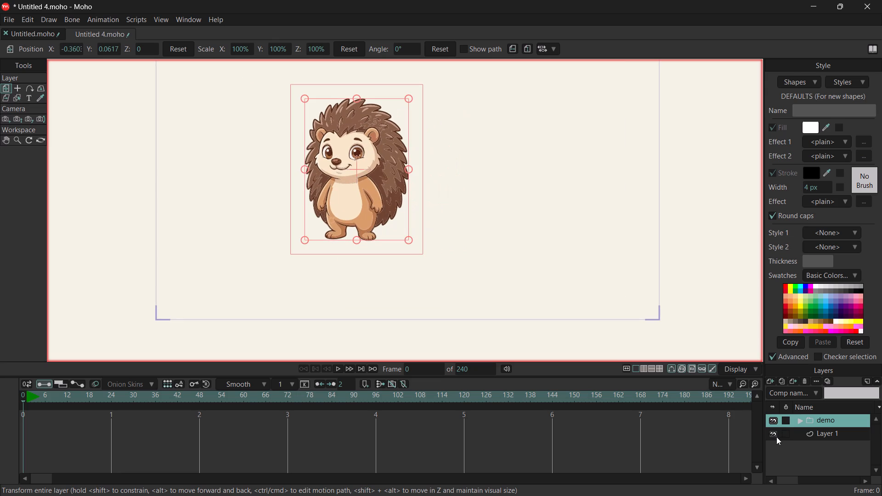
Tick the demo layer and convert it to a bone layer.
click(783, 422)
right_click(818, 420)
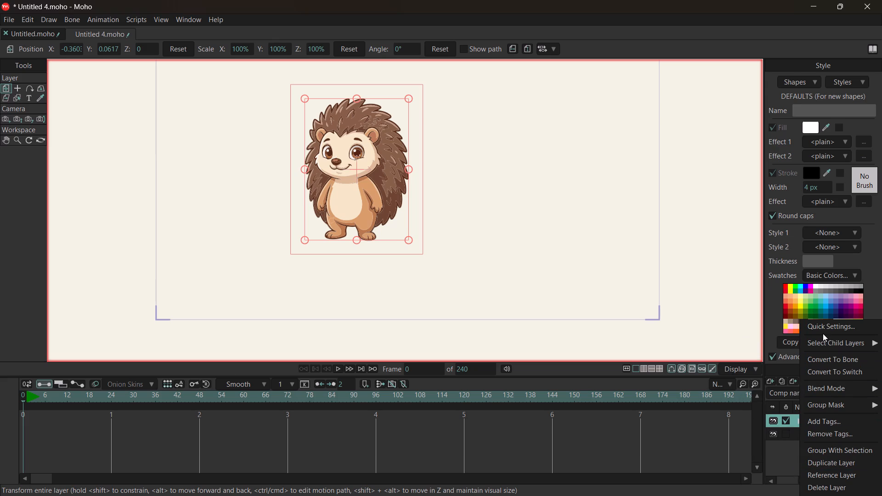
click(819, 361)
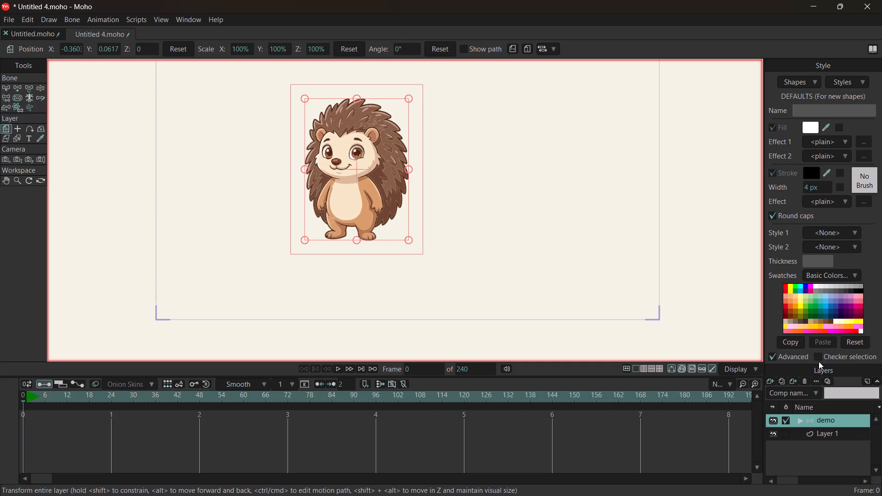
Scale the hedgehog layer uniformly to about 105.6%.
ctrl+scroll(402, 249, up, 4)
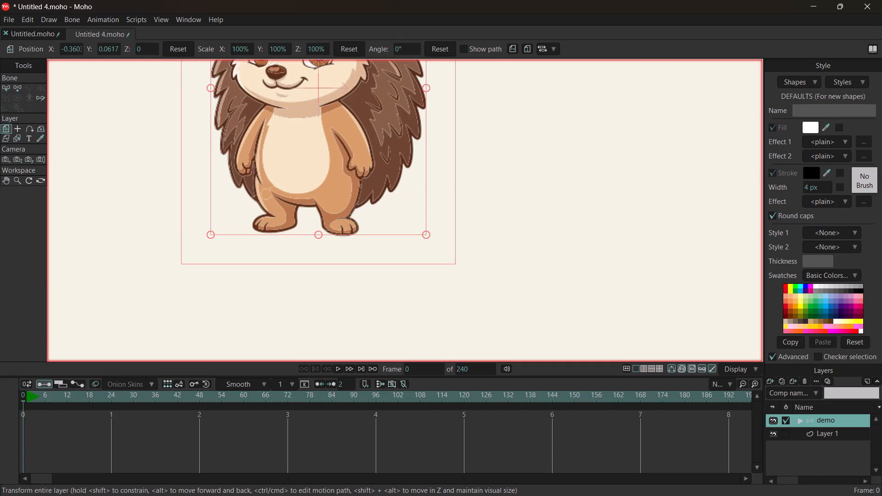
drag(424, 232, 458, 306)
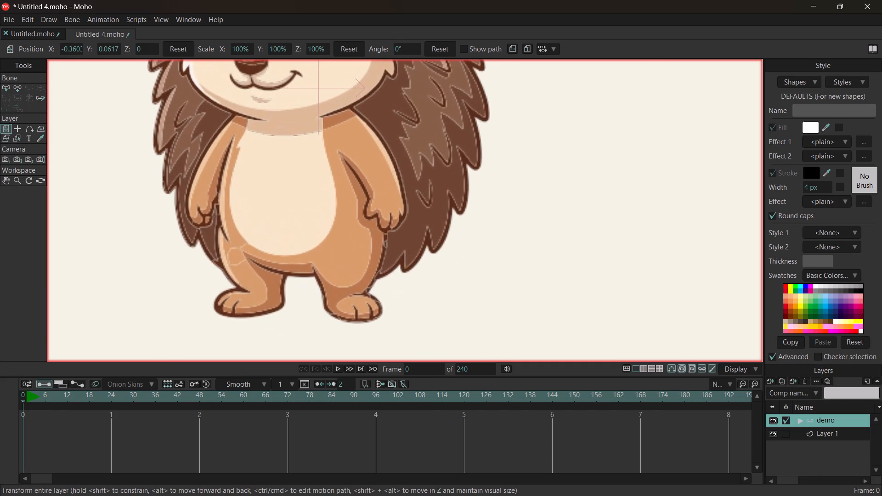
drag(458, 306, 429, 241)
ctrl+scroll(498, 231, up, 3)
ctrl+scroll(498, 231, down, 5)
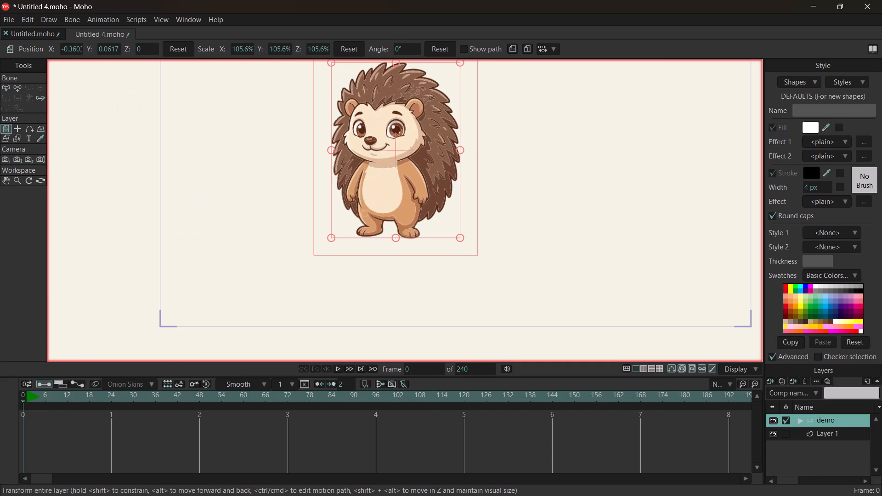
Reposition the hedgehog layer to about X -0.44, Y -0.11.
drag(528, 155, 545, 227)
click(278, 140)
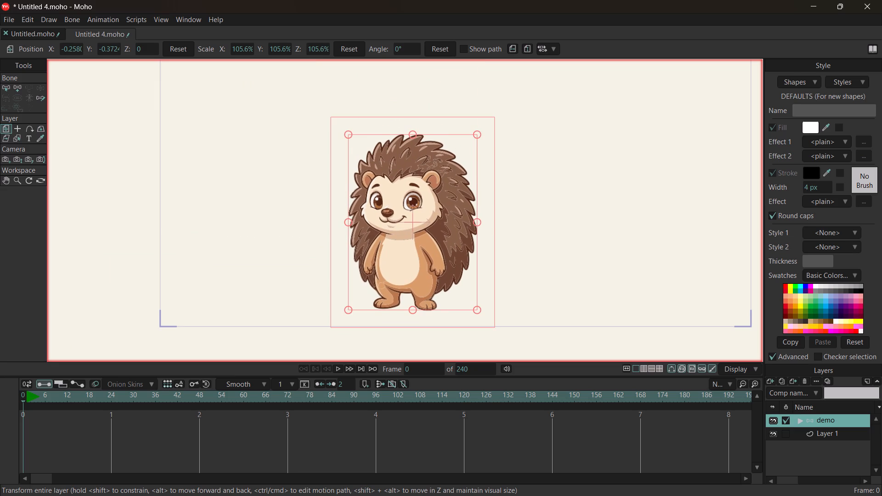
drag(357, 141, 328, 98)
double_click(349, 133)
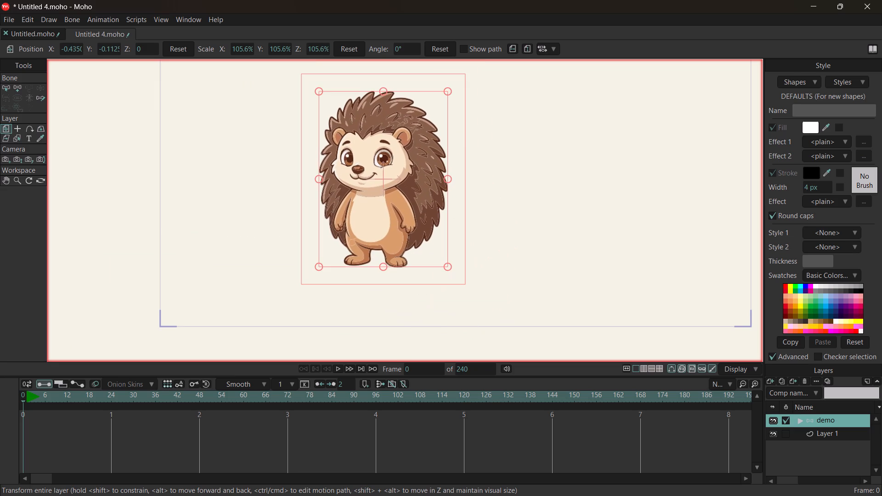
Squash the hedgehog layer vertically to about 86.7% Y scale.
drag(382, 89, 384, 111)
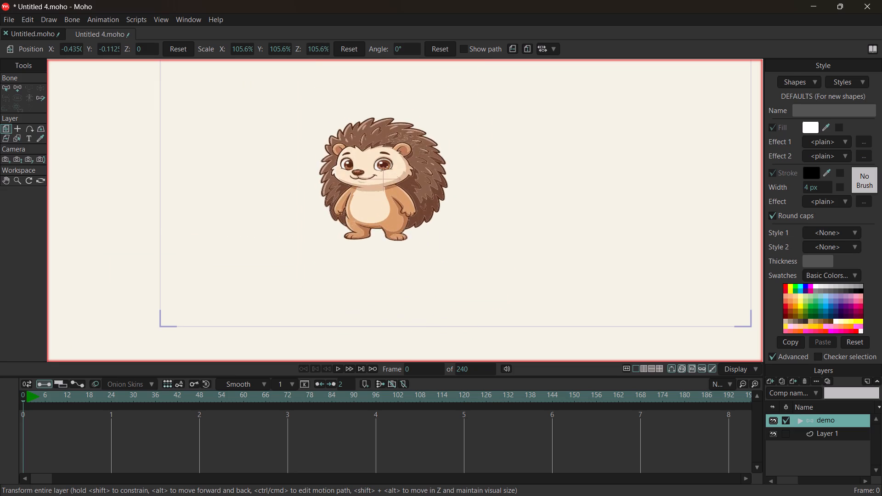
drag(384, 111, 383, 105)
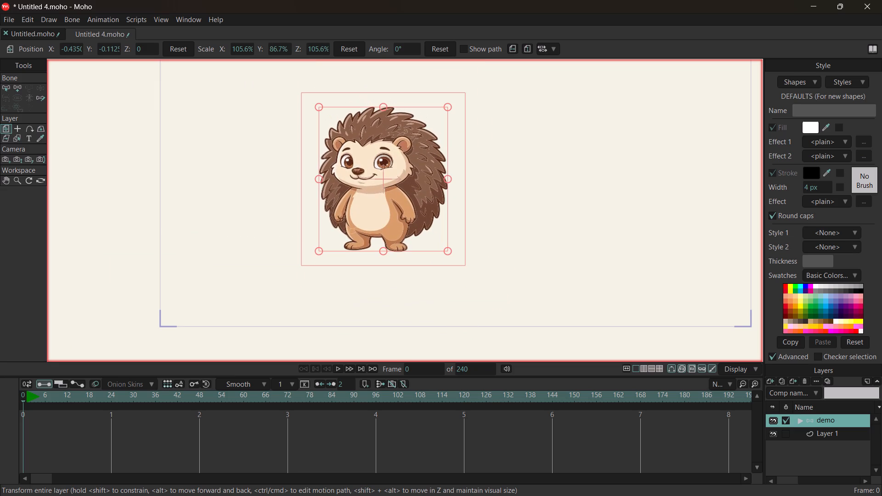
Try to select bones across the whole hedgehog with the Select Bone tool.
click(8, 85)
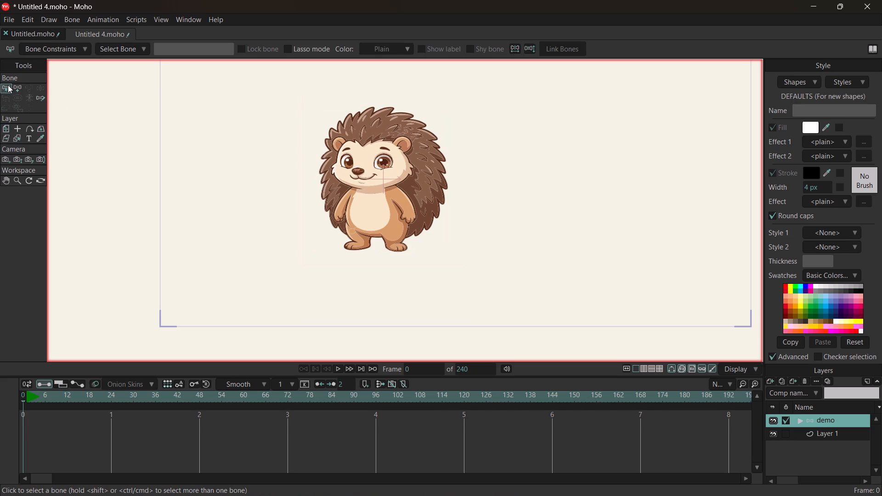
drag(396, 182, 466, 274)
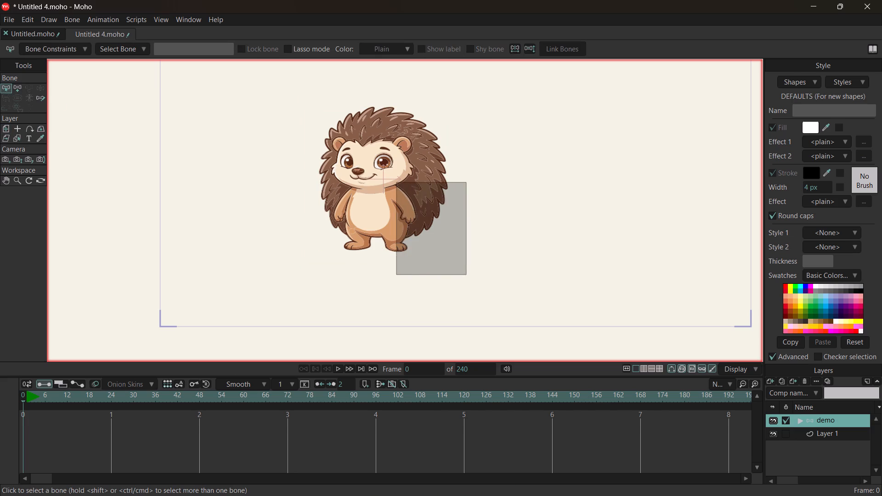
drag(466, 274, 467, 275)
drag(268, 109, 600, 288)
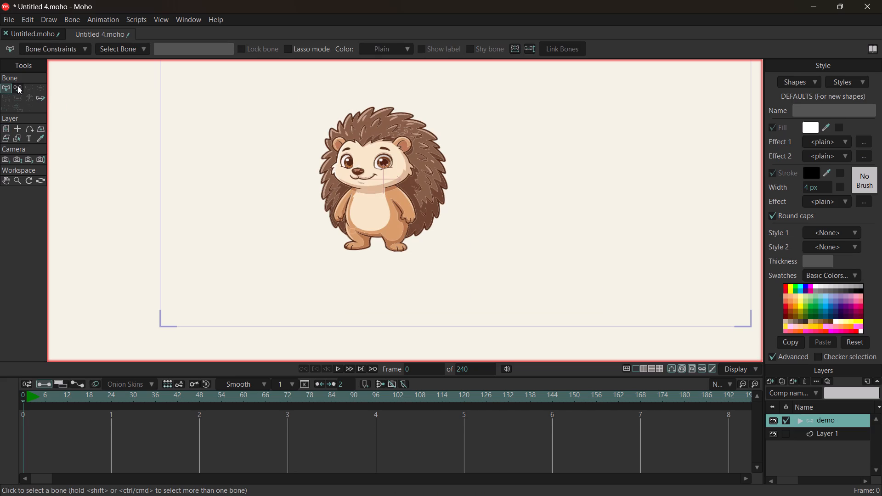
Add a bone about 0.20 long at about 303° along the hedgehog's left arm, from shoulder to hand.
click(16, 85)
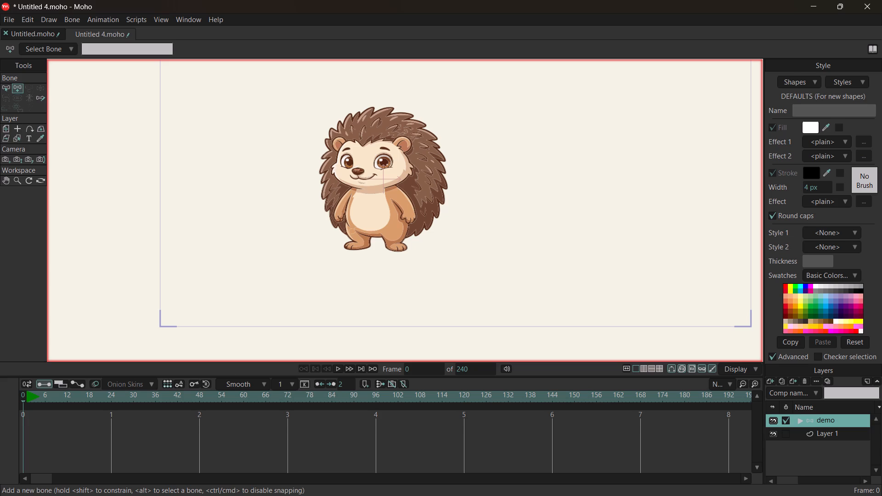
drag(392, 191, 410, 217)
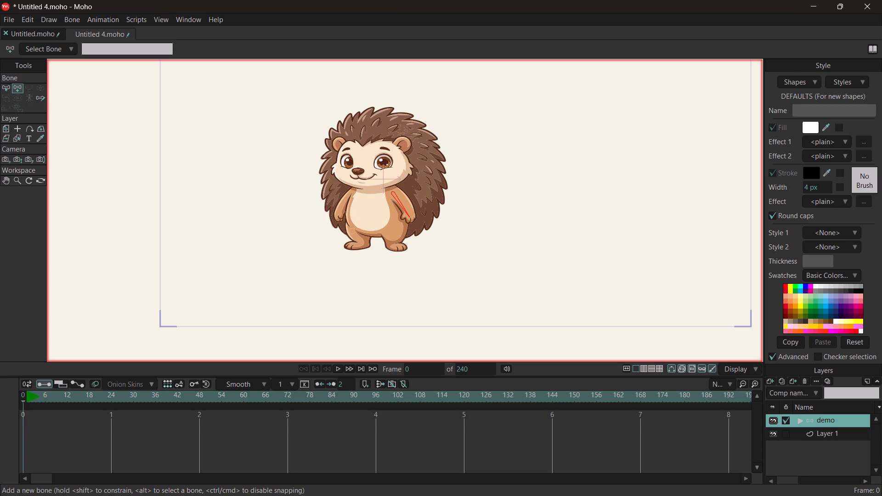
drag(410, 217, 411, 216)
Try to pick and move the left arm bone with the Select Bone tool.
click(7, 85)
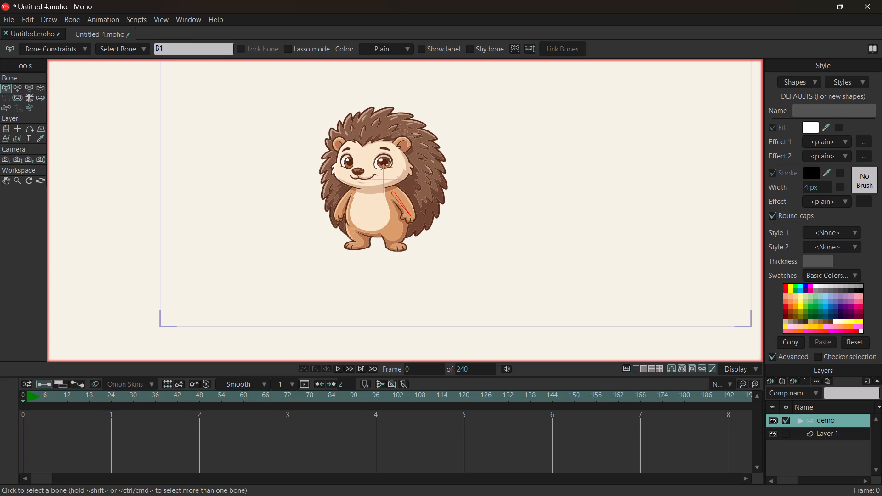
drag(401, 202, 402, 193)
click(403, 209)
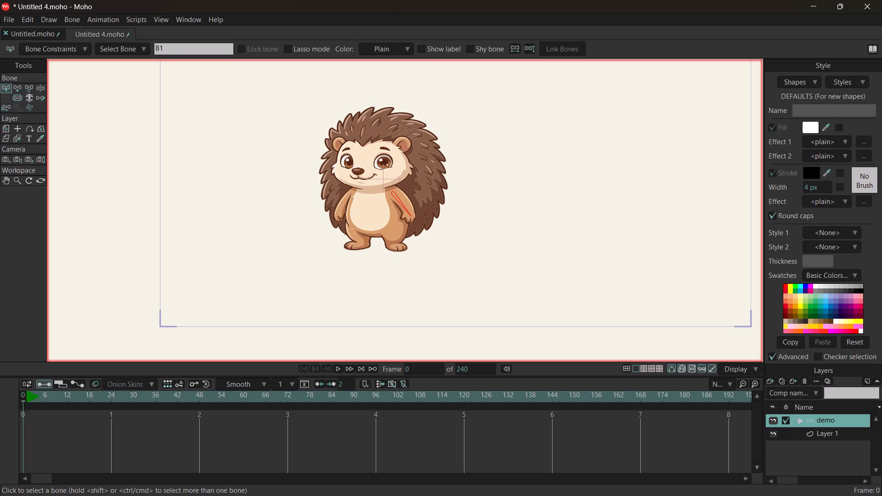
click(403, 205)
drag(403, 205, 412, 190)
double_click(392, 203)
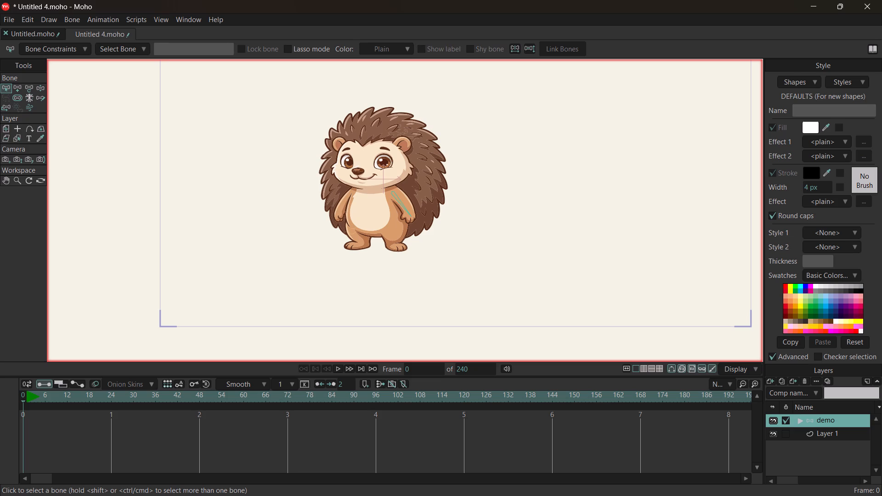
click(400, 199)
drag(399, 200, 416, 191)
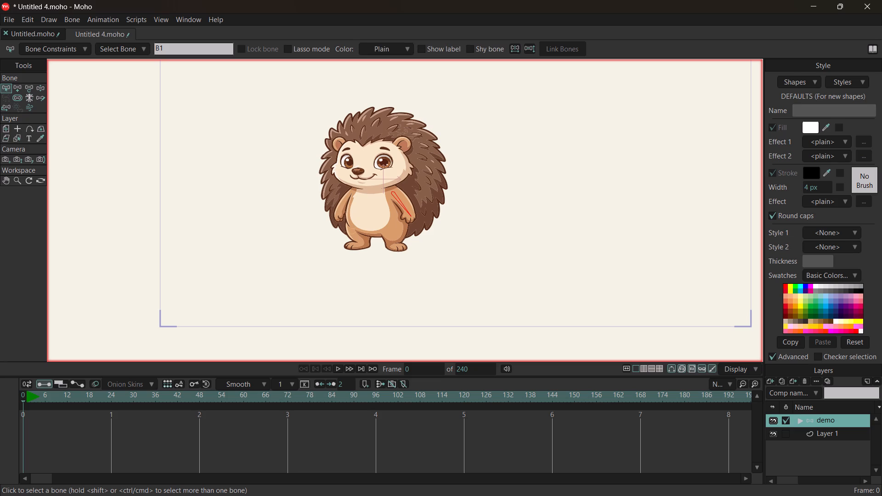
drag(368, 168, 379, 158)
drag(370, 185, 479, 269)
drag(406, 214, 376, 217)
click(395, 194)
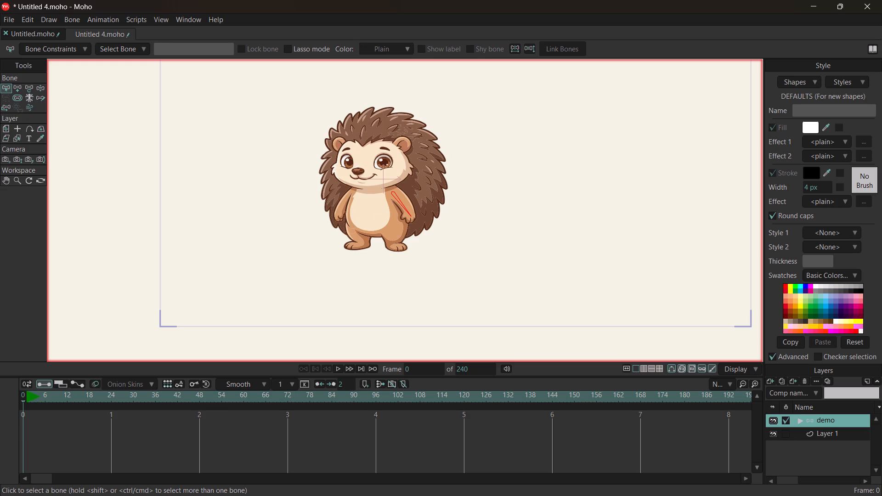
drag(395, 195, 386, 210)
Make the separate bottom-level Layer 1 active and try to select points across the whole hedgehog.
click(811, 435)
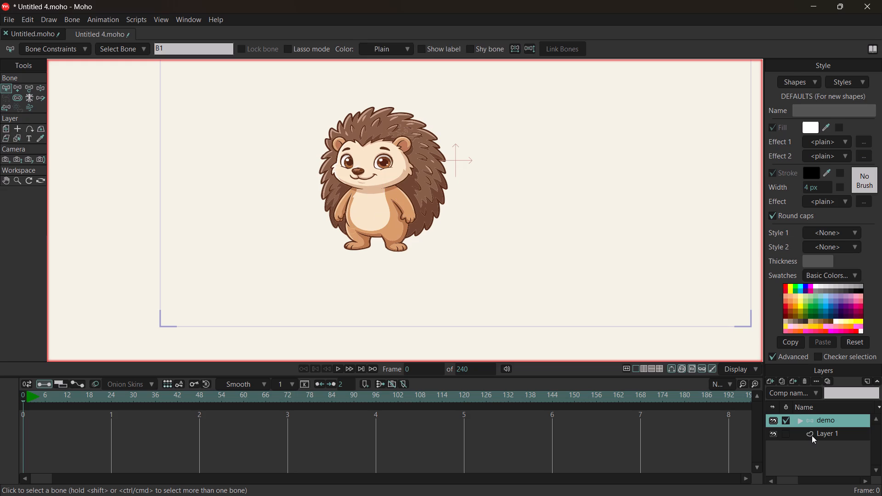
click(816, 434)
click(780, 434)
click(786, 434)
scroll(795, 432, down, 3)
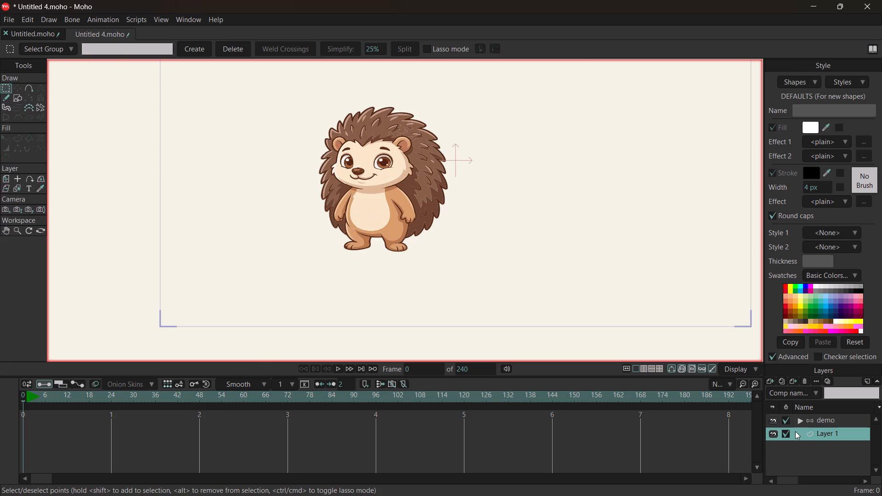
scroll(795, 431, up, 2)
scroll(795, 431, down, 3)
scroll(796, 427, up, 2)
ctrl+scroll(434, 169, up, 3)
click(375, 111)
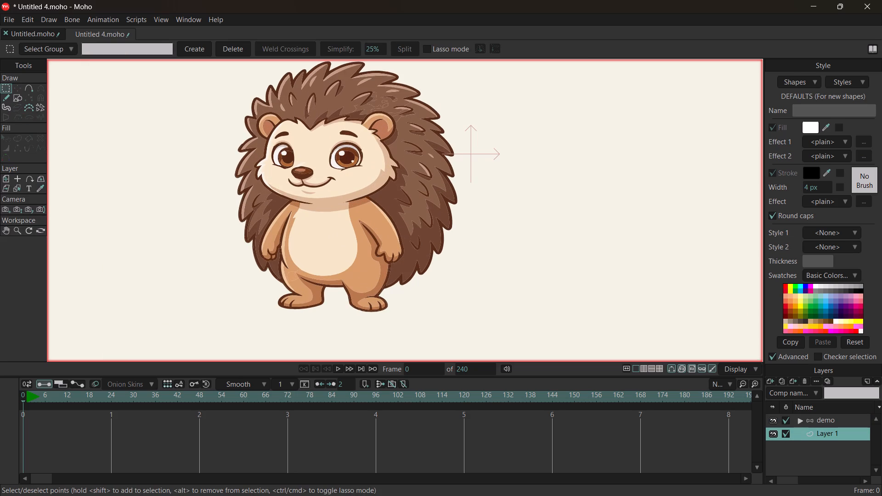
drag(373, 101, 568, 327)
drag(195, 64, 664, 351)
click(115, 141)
Return to the demo bone layer, expand it and examine its nested layers, including Layer 2's contents.
click(783, 434)
click(822, 448)
click(818, 416)
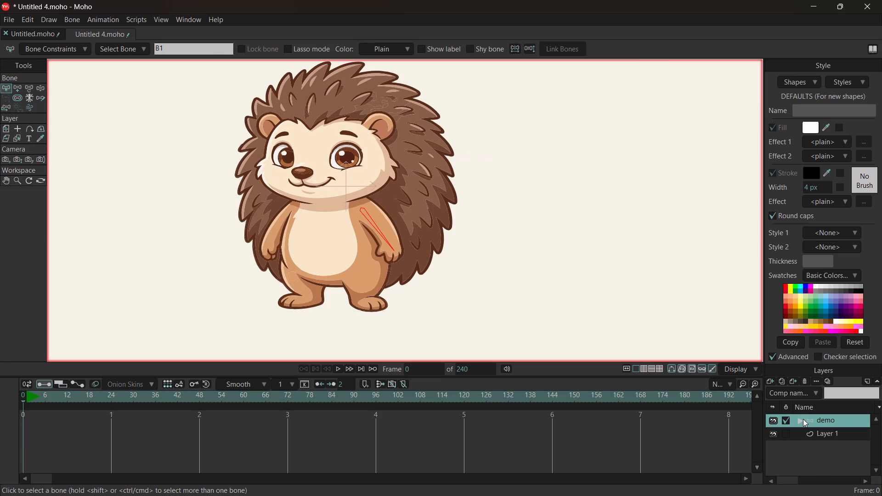
click(797, 419)
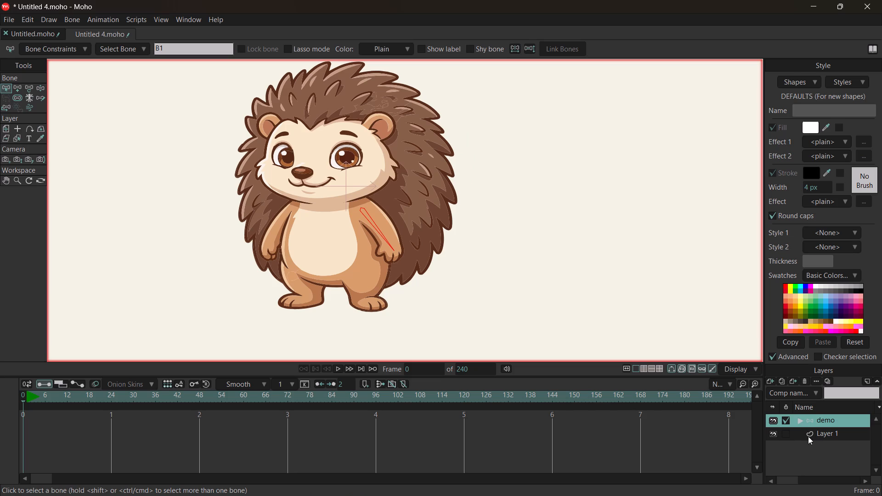
click(808, 434)
scroll(812, 435, down, 2)
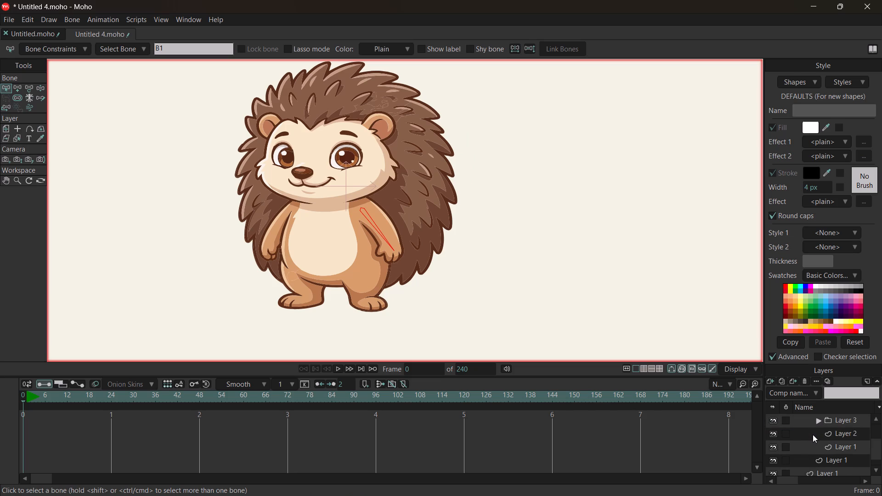
scroll(813, 434, up, 2)
scroll(813, 433, down, 1)
click(816, 434)
click(817, 434)
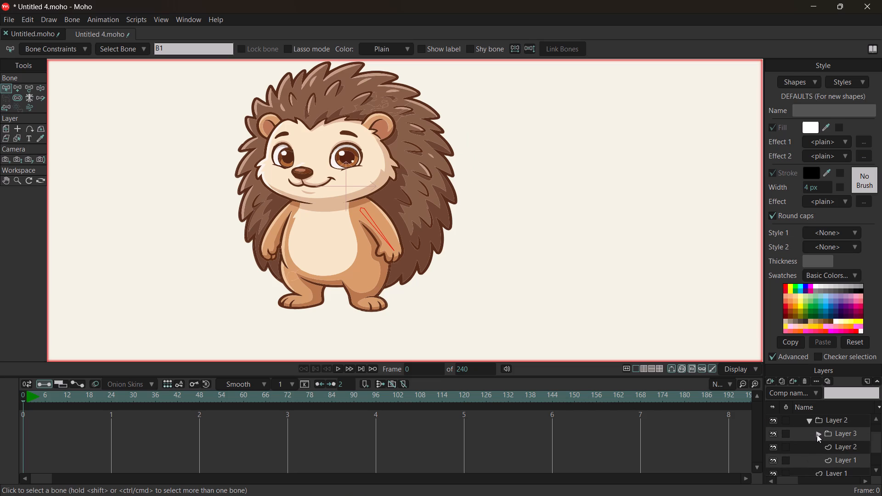
click(807, 423)
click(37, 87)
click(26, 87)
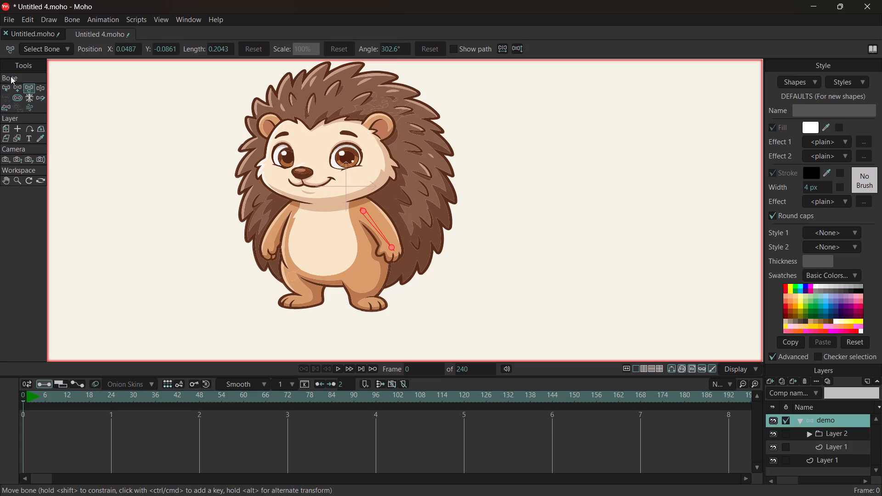
Switch to the browser to check the video tutorial on importing Illustrator files, and return to Moho.
key(alt+Tab)
key(alt+Tab)
key(alt+Tab)
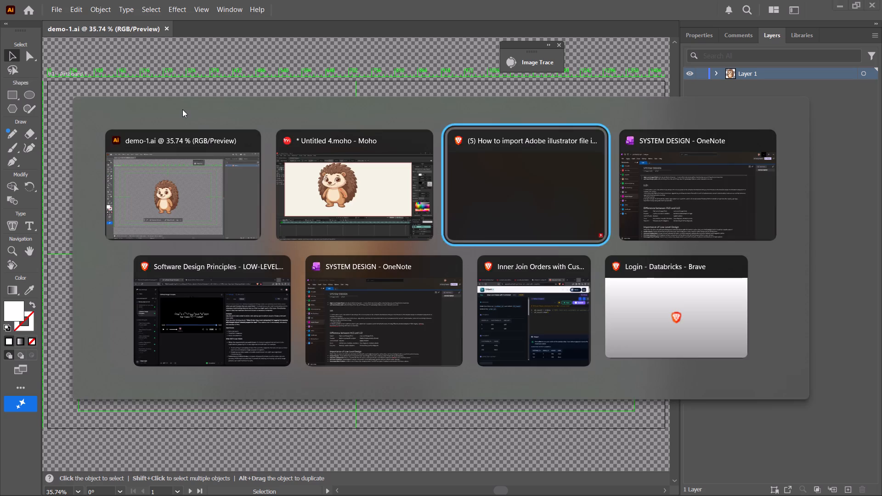
click(281, 146)
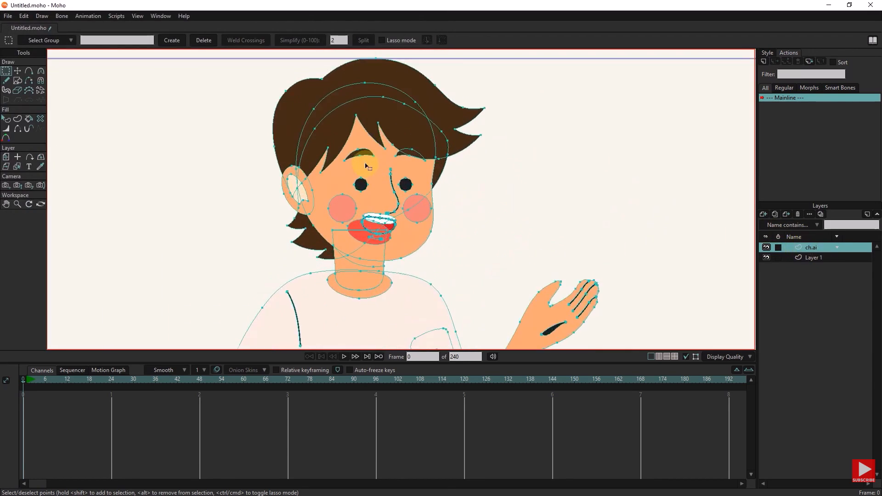
click(256, 157)
key(alt+Tab)
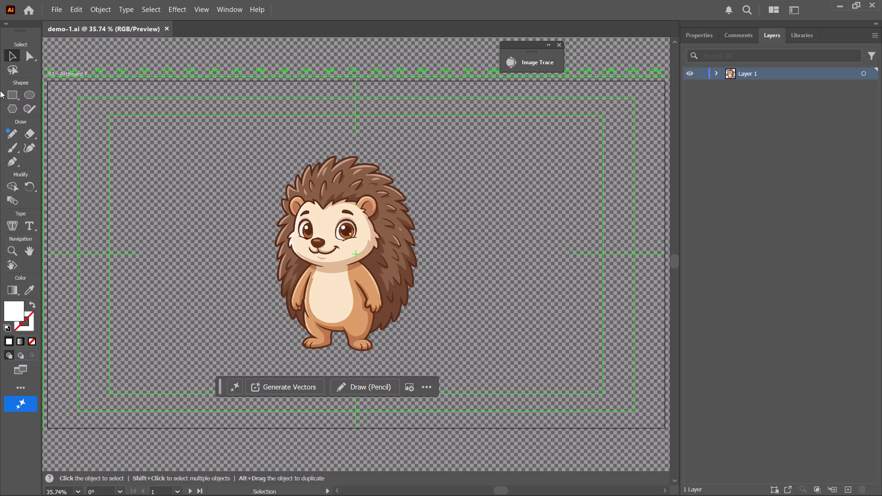
key(alt+Tab)
key(alt+Tab)
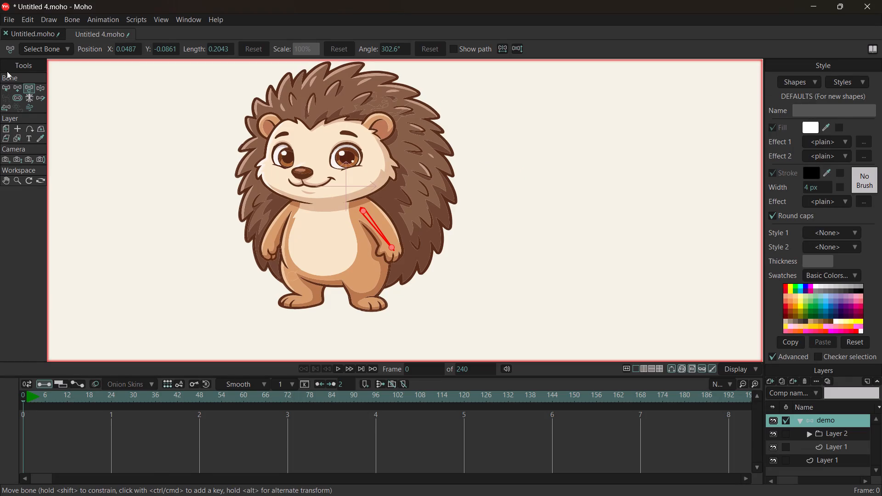
Examine the hedgehog's imported face artwork up close with the Transform Layer tool active.
click(9, 63)
click(3, 129)
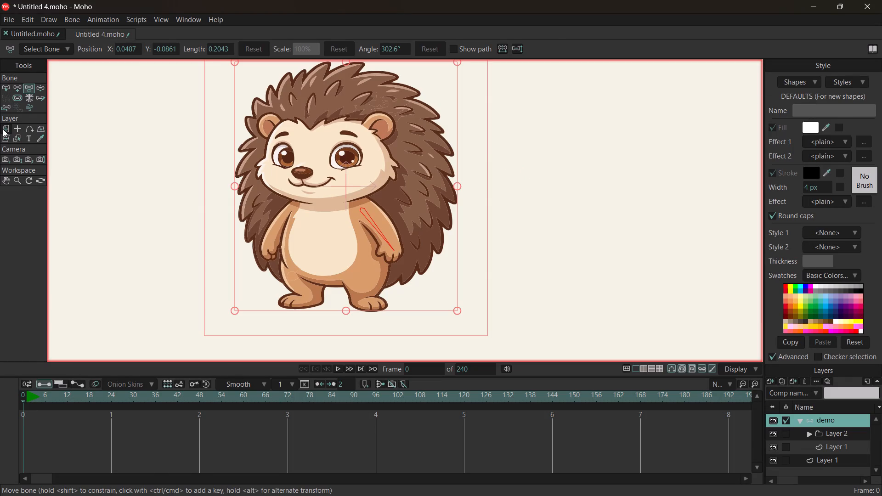
scroll(201, 122, up, 6)
scroll(201, 122, down, 4)
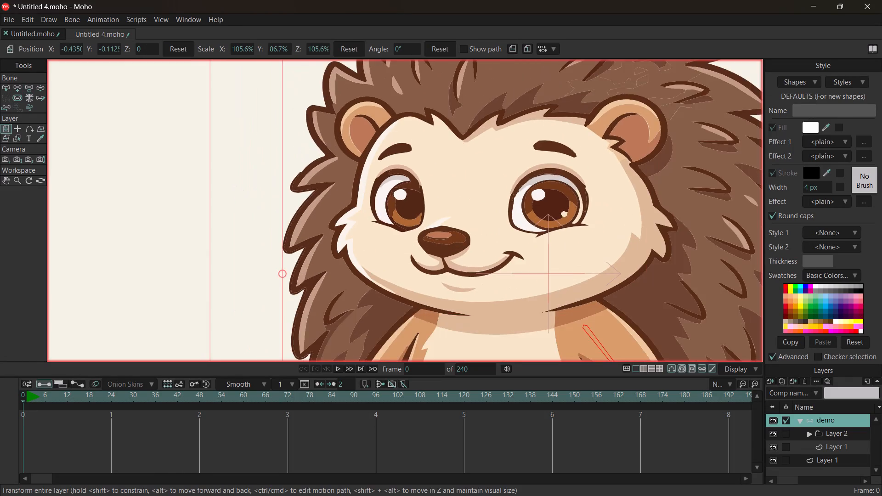
scroll(201, 122, down, 3)
scroll(229, 131, up, 9)
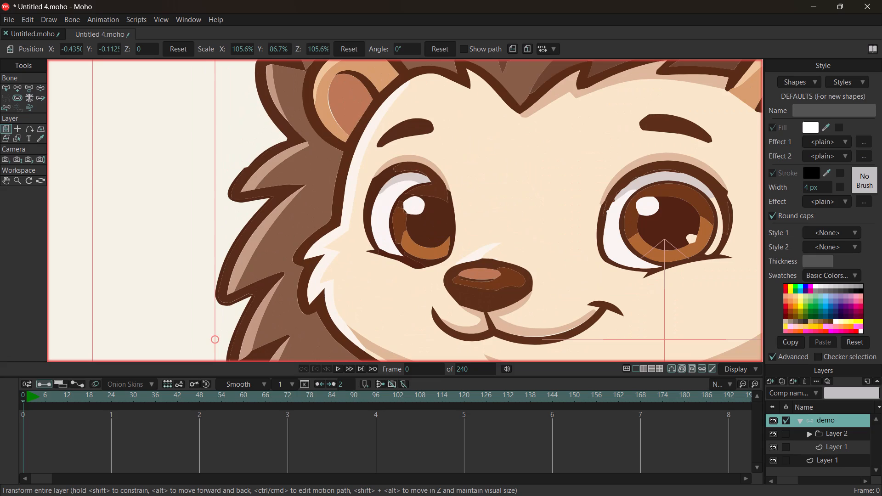
scroll(346, 188, down, 3)
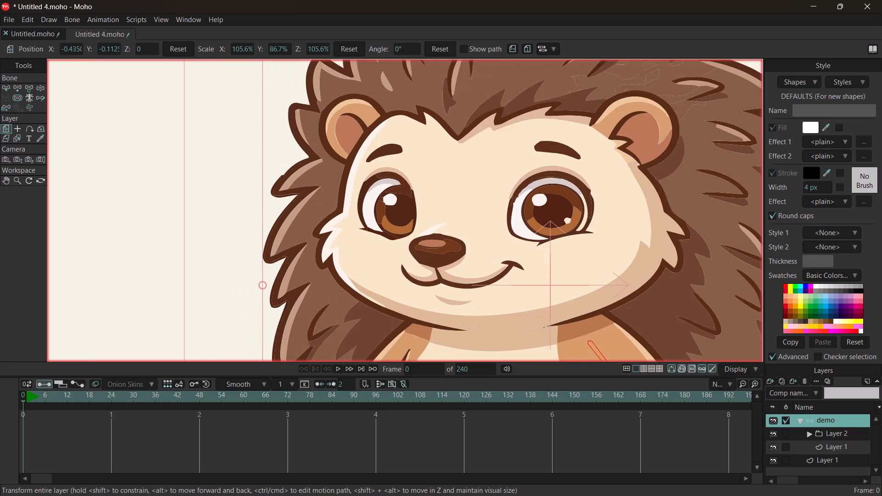
scroll(347, 188, down, 4)
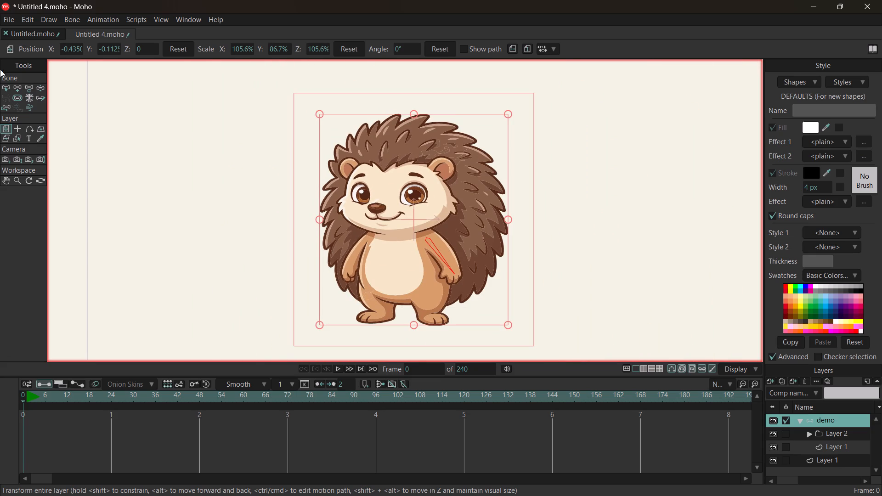
Add a bone along the hedgehog's right arm, from shoulder to hand.
click(4, 87)
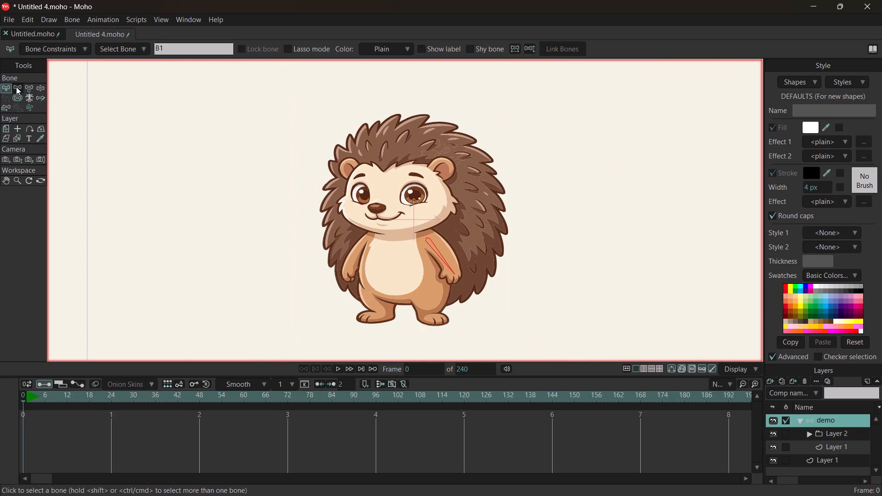
click(16, 87)
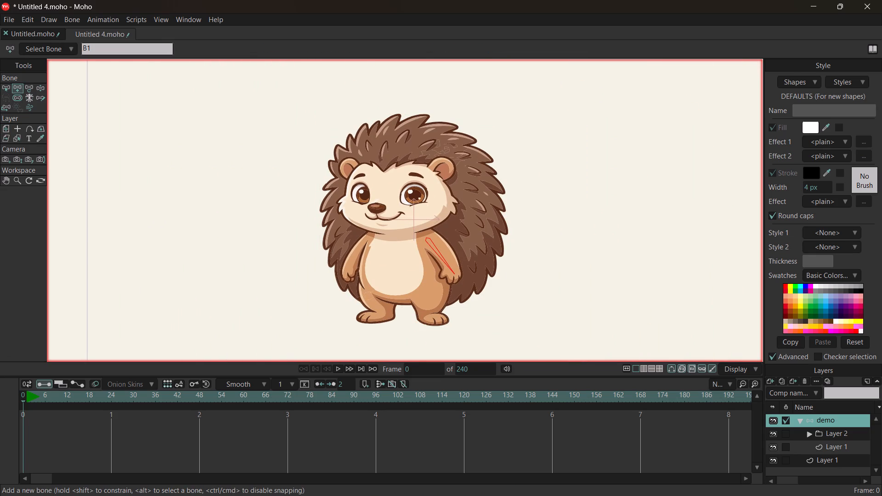
drag(370, 237, 343, 277)
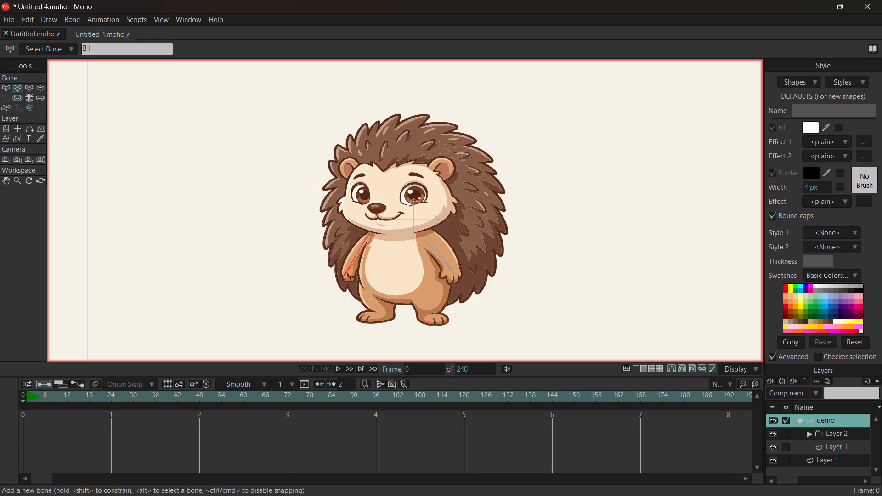
Add a short vertical bone in the hedgehog's right leg and a horizontal bone along its foot.
drag(376, 294, 379, 312)
drag(384, 316, 365, 316)
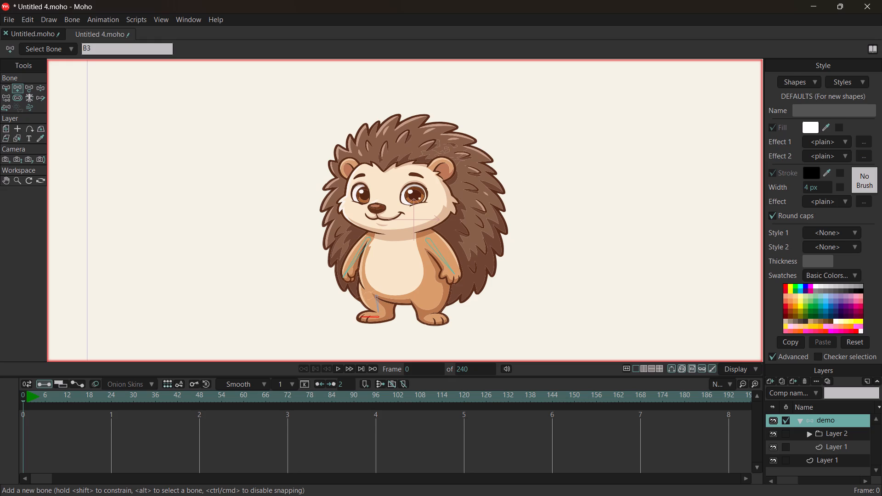
Add a short vertical bone in the hedgehog's left leg and a short horizontal bone along its left foot.
drag(365, 316, 362, 317)
drag(427, 298, 427, 315)
drag(427, 315, 428, 317)
drag(426, 320, 444, 320)
Add a short vertical bone in each of the hedgehog's eyes and a short horizontal bone along each eyebrow.
drag(413, 188, 413, 206)
drag(362, 188, 360, 204)
drag(364, 175, 351, 177)
drag(408, 174, 425, 178)
Add a short bone in each of the hedgehog's ears, running from the ear tip down to its base.
drag(446, 160, 446, 161)
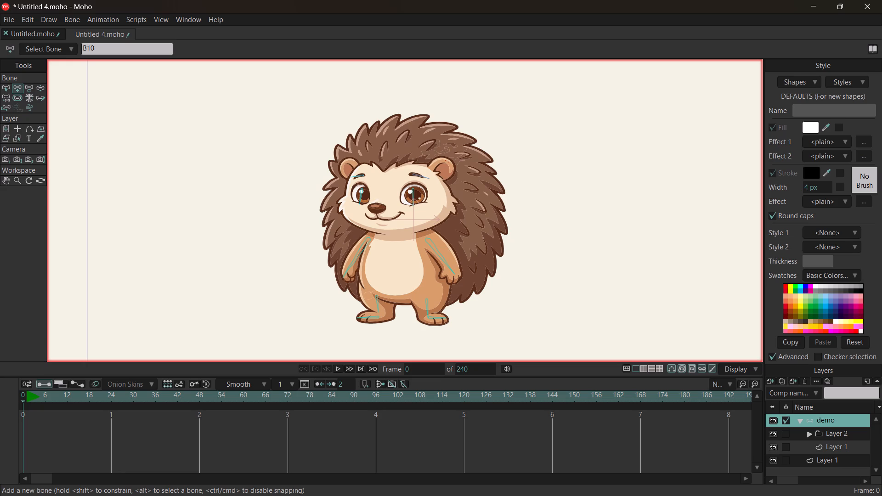
drag(446, 161, 444, 180)
drag(343, 159, 351, 175)
drag(351, 175, 351, 176)
Add long bones down the quills on both sides of the hedgehog's body and a short vertical bone in the quills atop its head.
drag(465, 147, 478, 278)
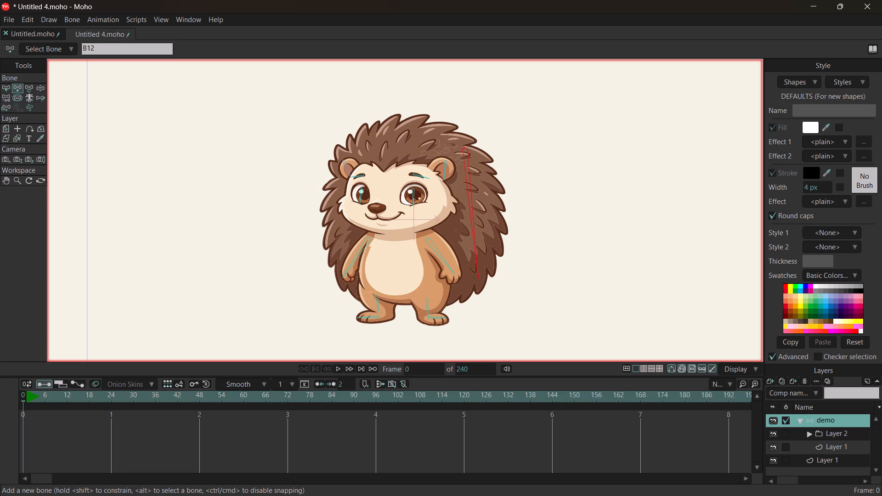
drag(478, 278, 471, 288)
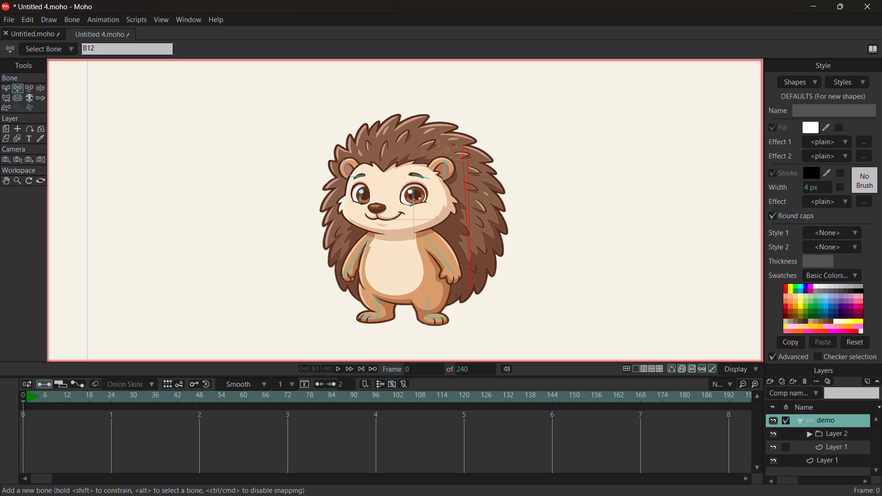
drag(395, 120, 391, 158)
drag(335, 178, 329, 239)
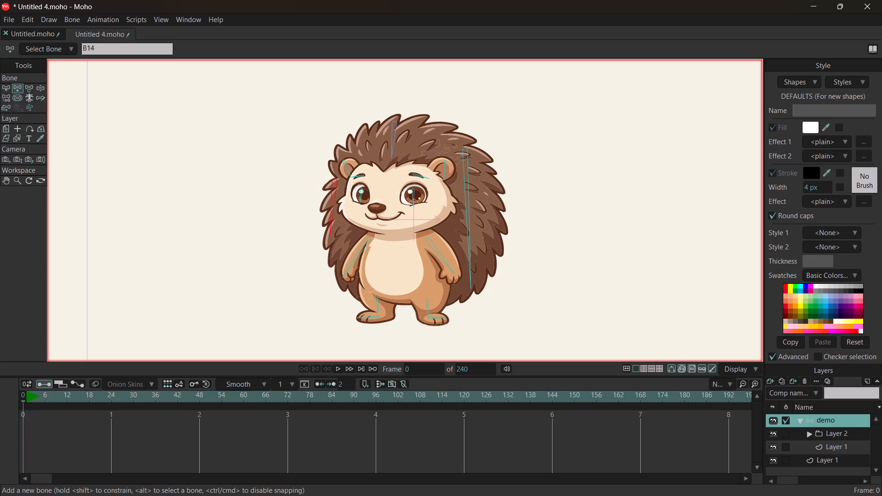
drag(329, 239, 339, 281)
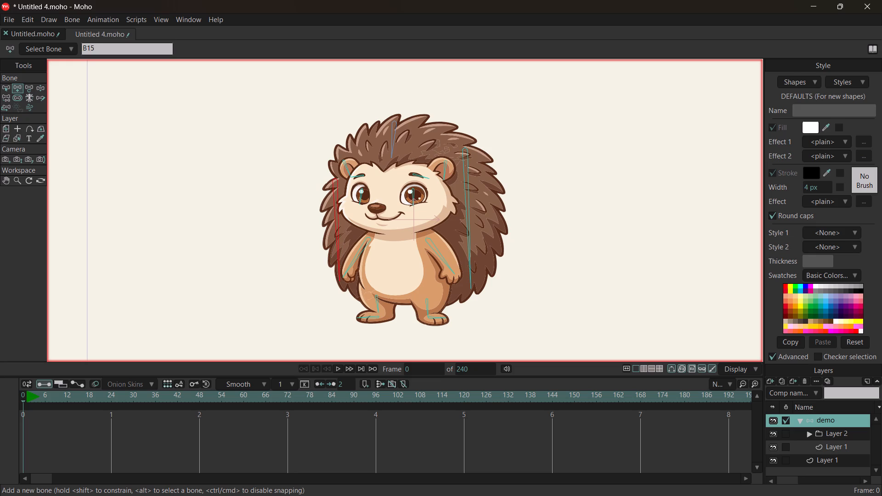
Place a tiny bone midway on the long bone in the hedgehog's left-side quills and pick it with the Select Bone tool.
click(465, 218)
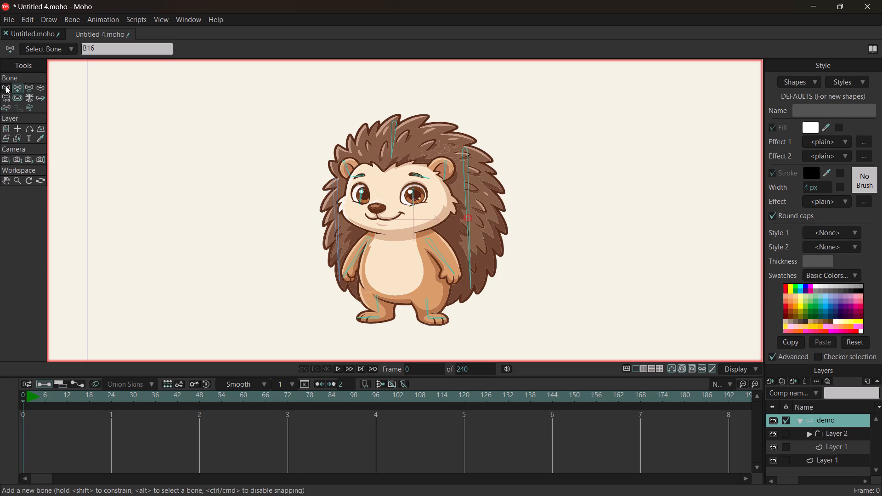
click(5, 86)
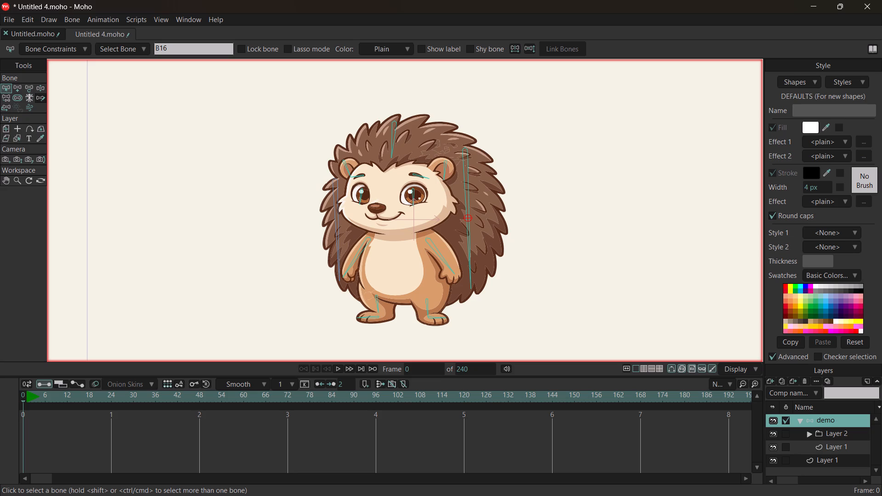
click(464, 197)
drag(467, 204, 483, 197)
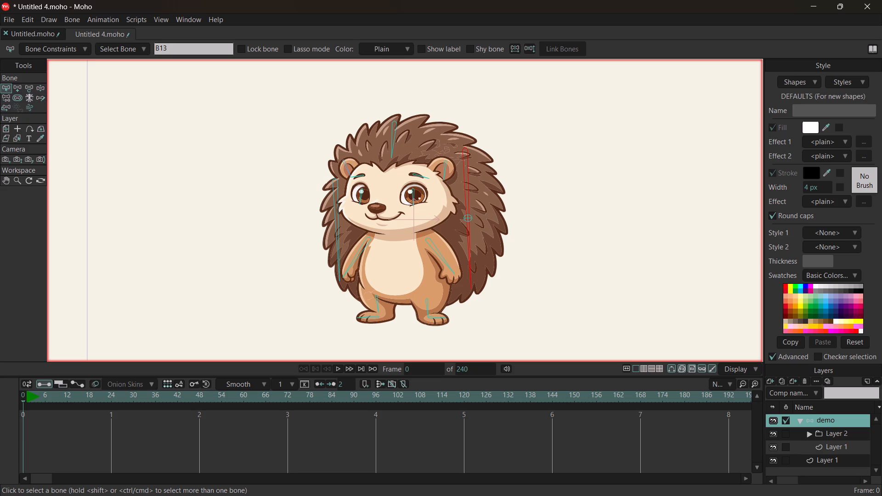
drag(483, 197, 463, 227)
click(465, 218)
drag(466, 217, 471, 218)
drag(469, 218, 454, 218)
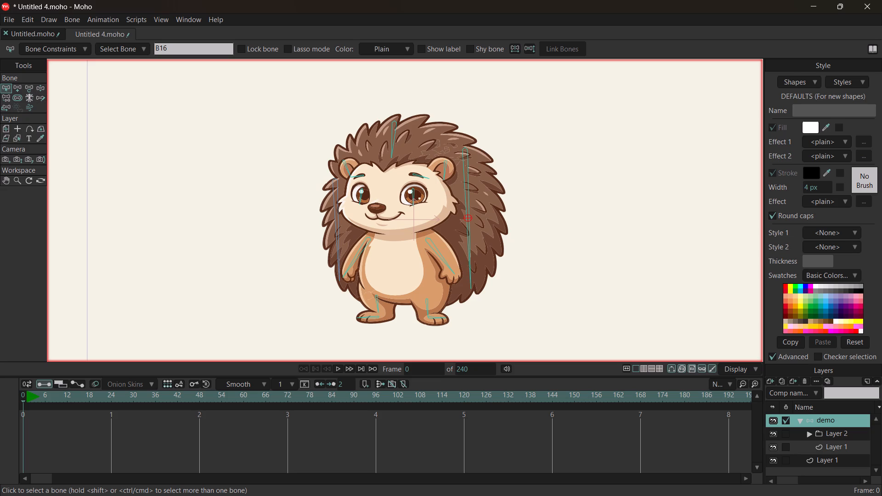
drag(454, 218, 462, 219)
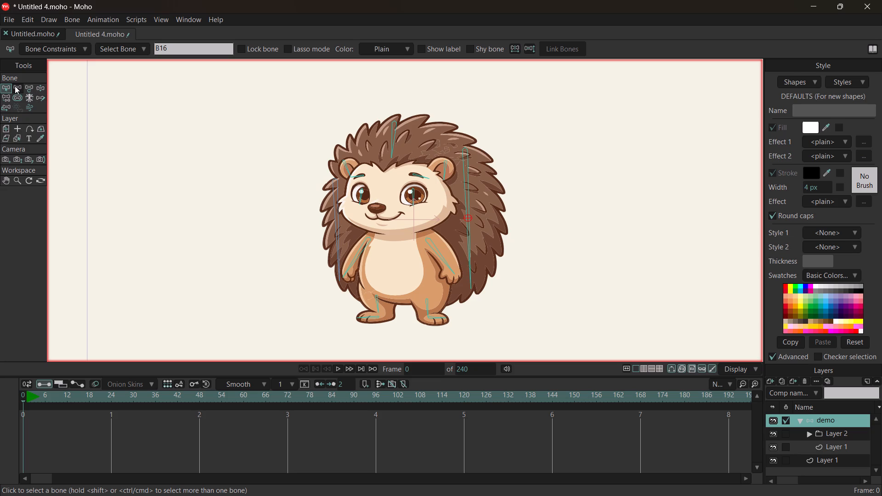
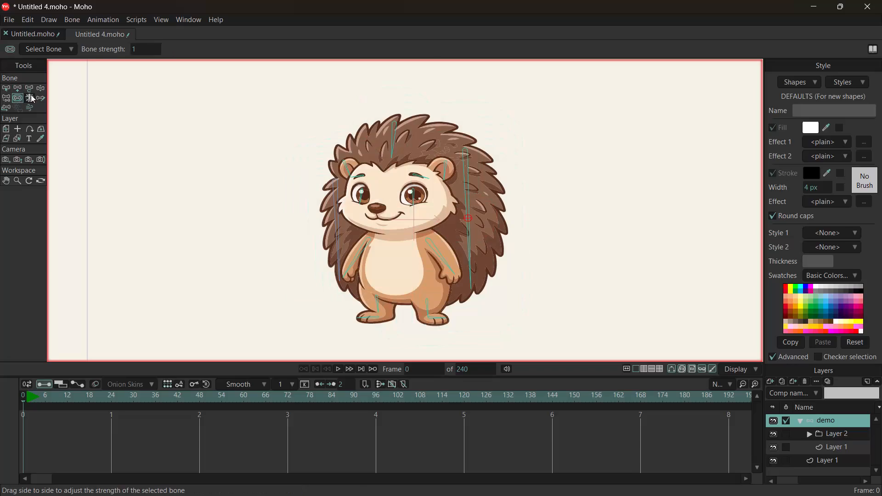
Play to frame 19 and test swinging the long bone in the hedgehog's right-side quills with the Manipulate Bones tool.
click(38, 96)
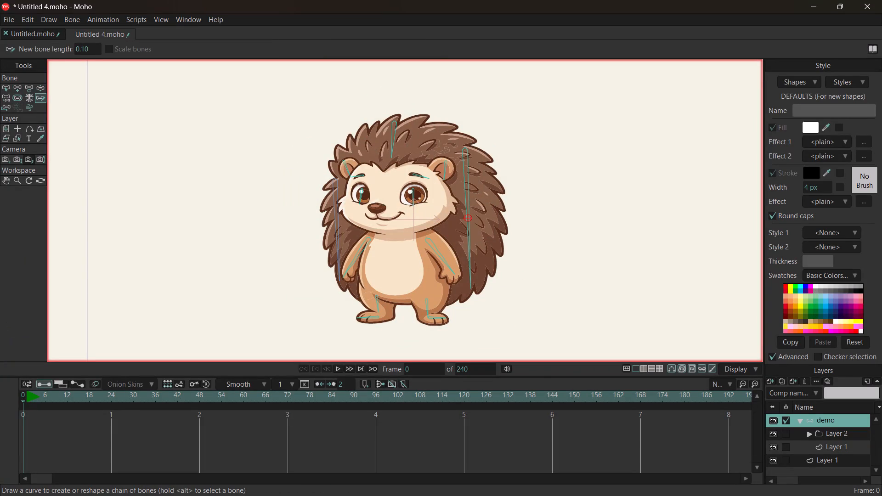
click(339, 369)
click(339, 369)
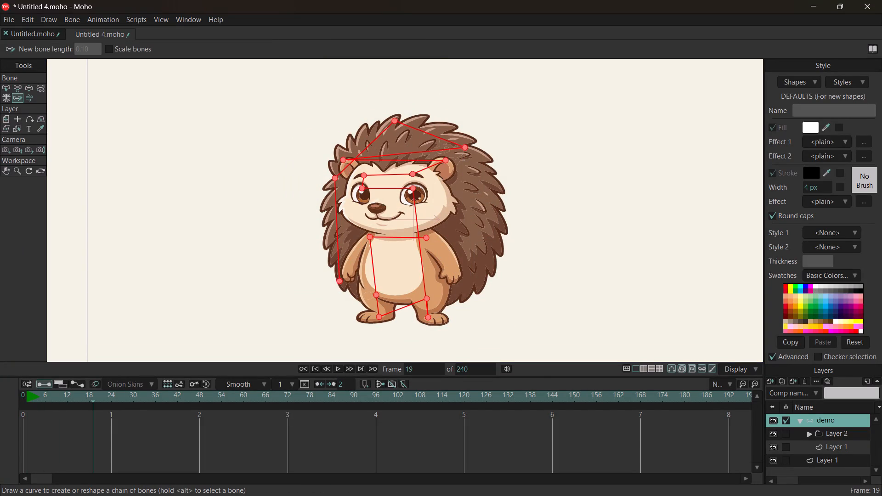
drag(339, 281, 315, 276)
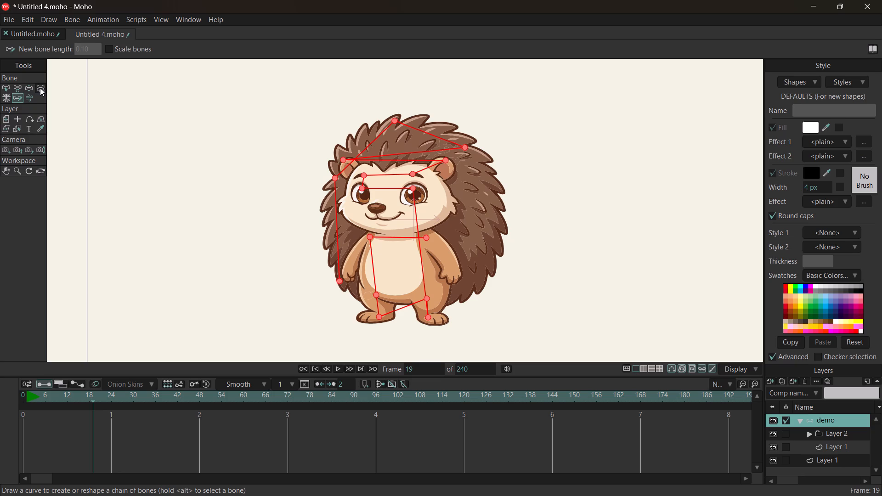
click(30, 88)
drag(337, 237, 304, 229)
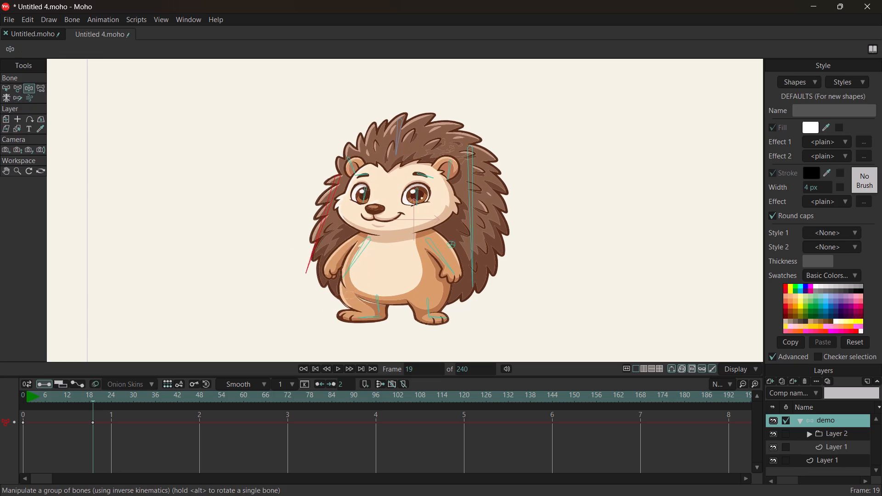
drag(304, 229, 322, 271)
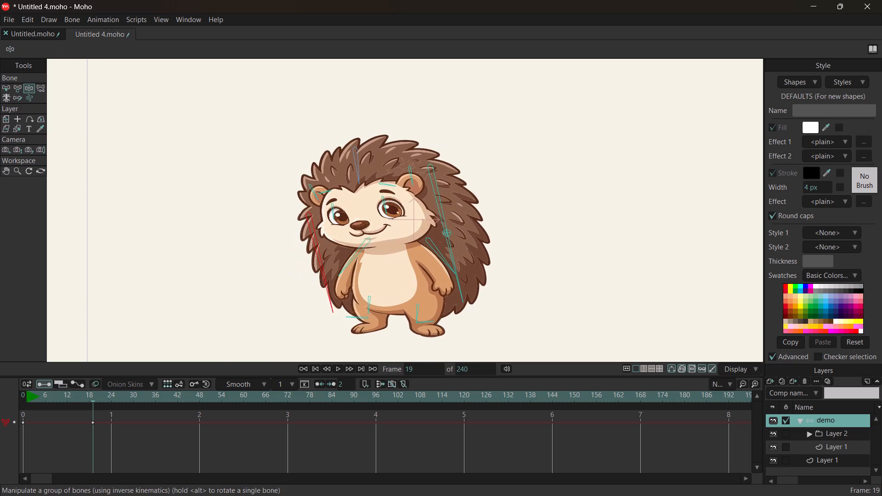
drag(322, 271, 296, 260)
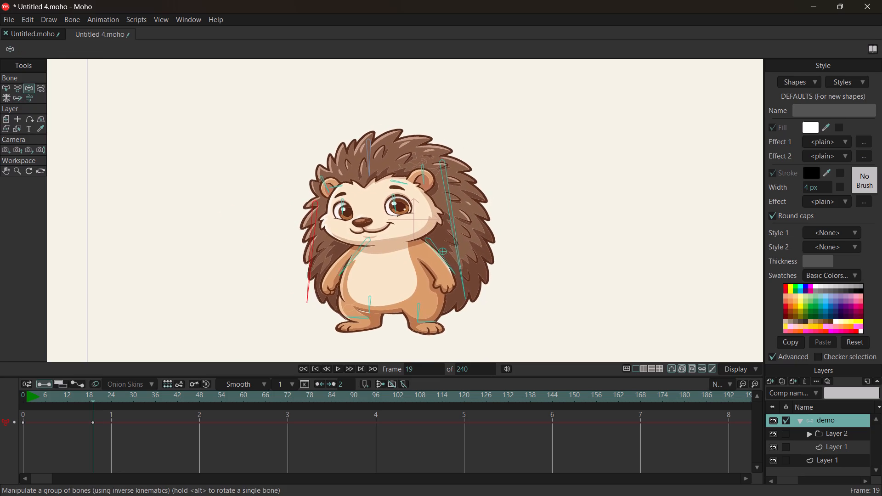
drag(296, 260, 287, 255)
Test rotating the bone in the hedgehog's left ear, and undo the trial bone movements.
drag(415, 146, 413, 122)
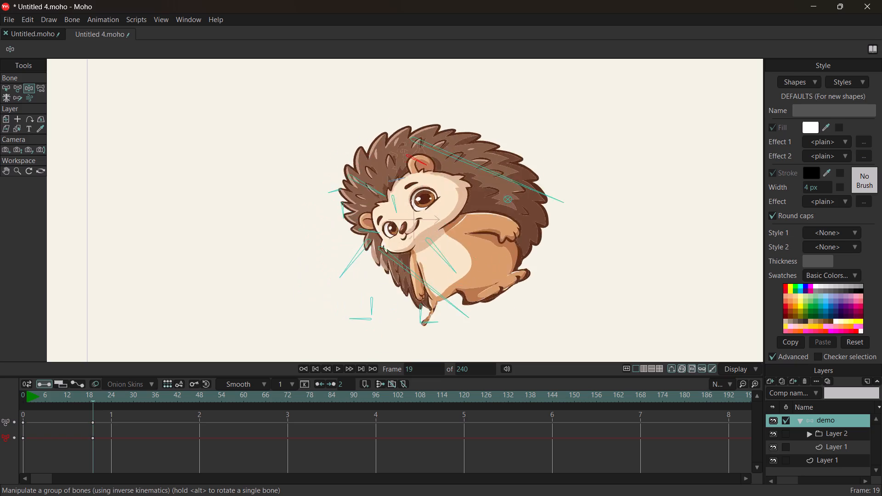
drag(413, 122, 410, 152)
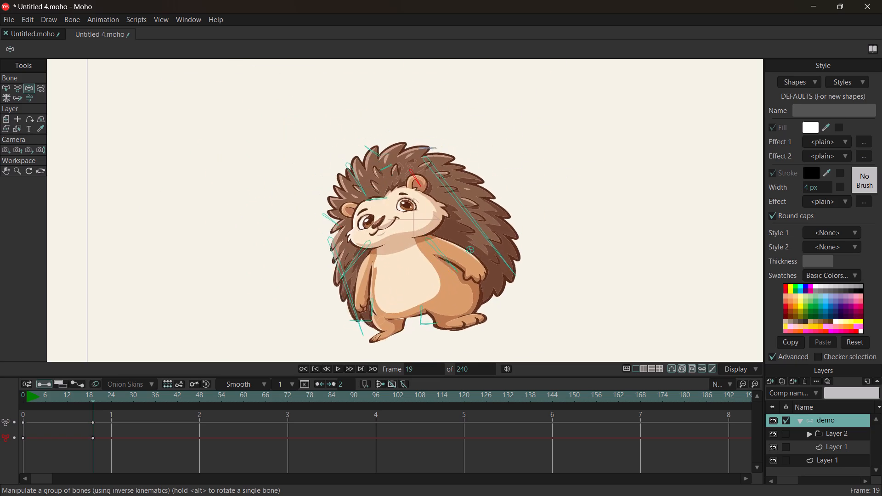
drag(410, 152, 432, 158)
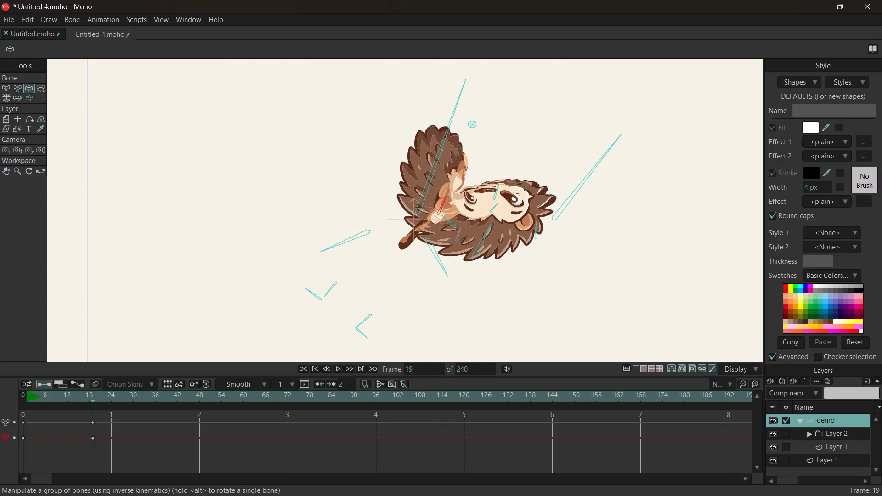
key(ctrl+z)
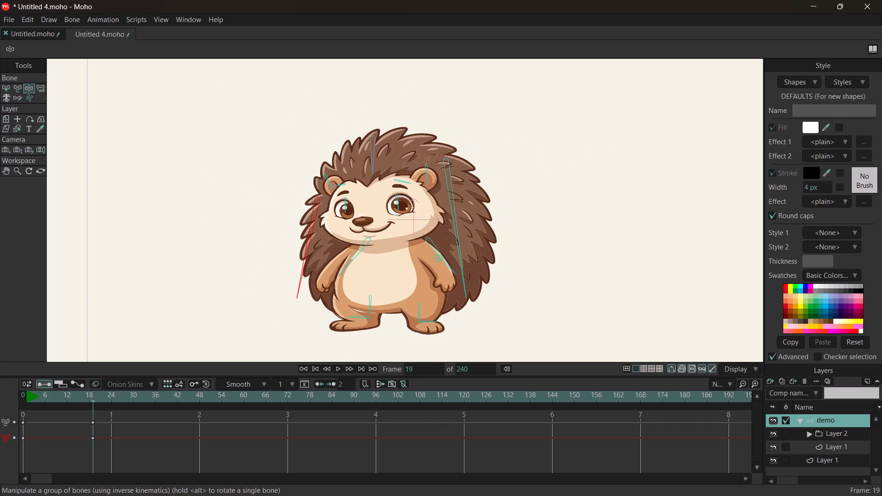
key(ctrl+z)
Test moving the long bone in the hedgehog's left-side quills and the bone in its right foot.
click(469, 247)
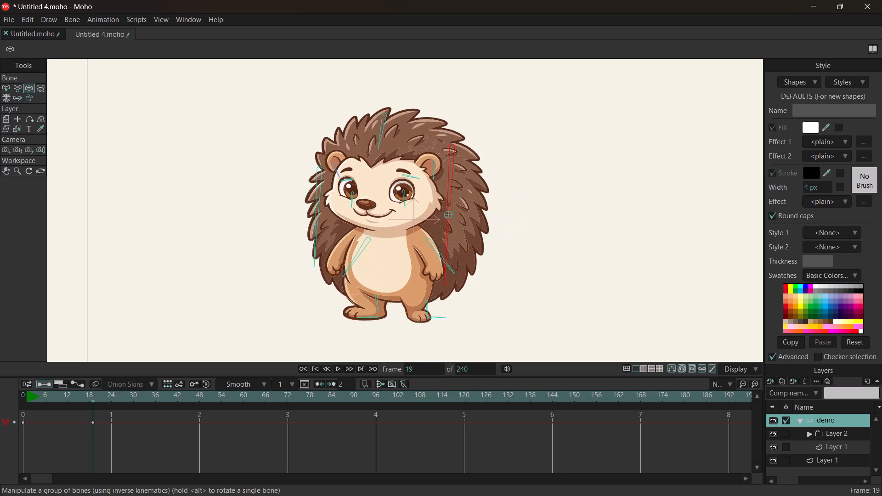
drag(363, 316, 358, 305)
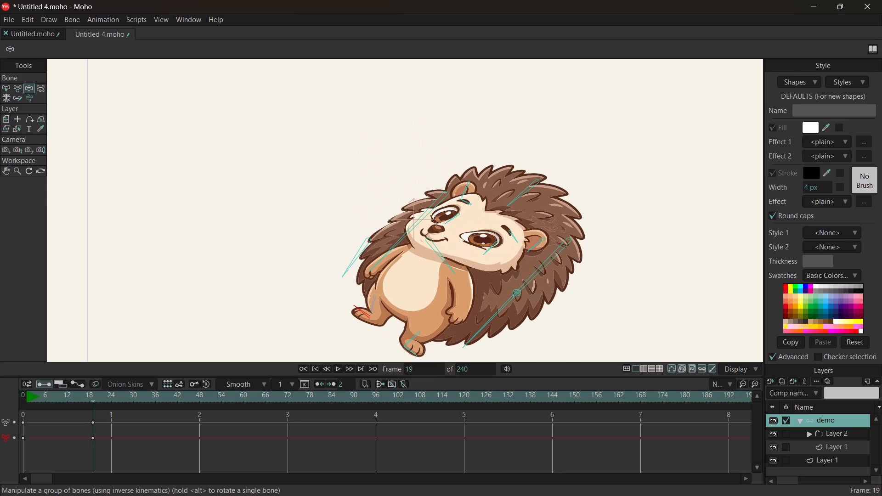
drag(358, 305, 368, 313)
Switch to Adobe Illustrator and ungroup the hedgehog artwork in demo-1.ai.
key(alt+Tab)
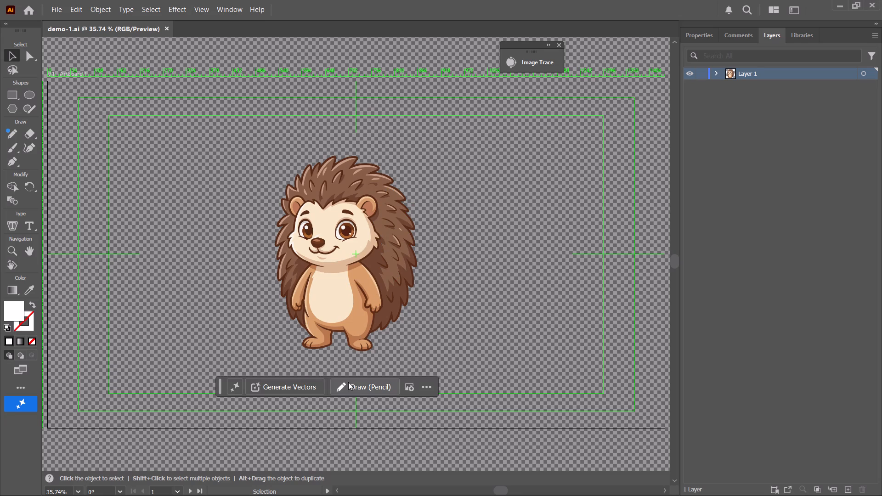
click(319, 256)
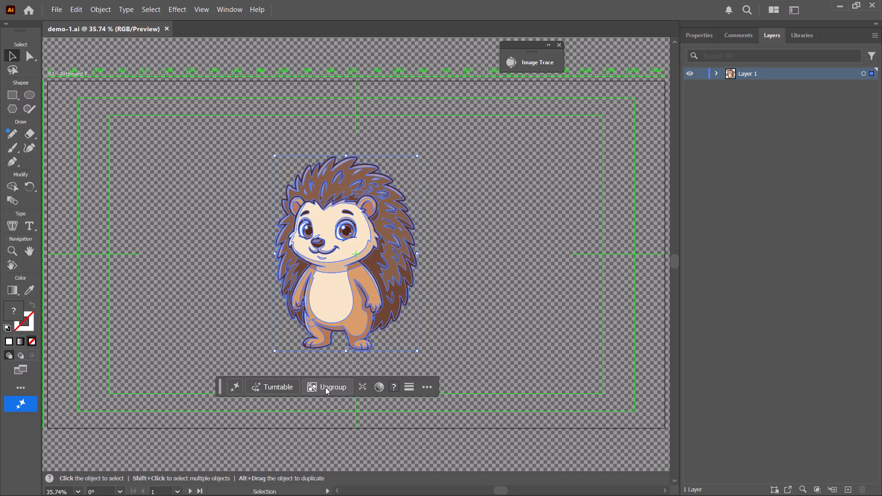
click(325, 387)
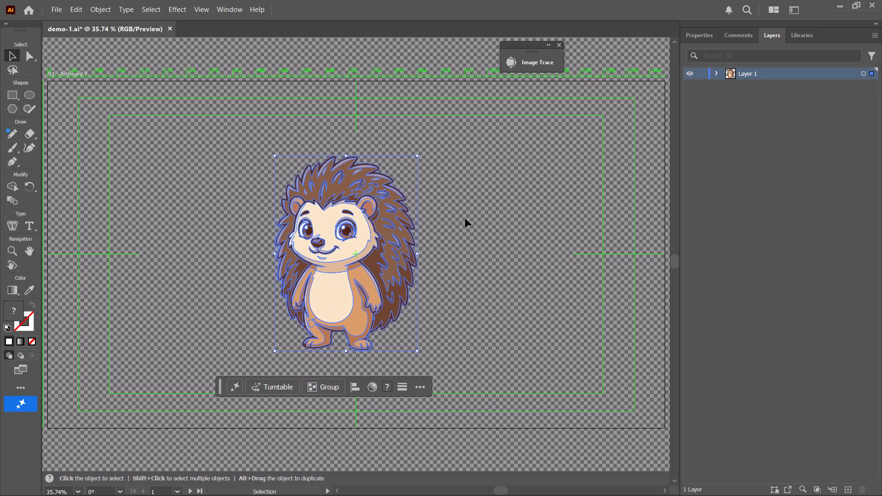
Examine how the ungrouped hedgehog artwork is divided by selecting its ear, belly, quills and eye, and finally all the artwork.
click(364, 204)
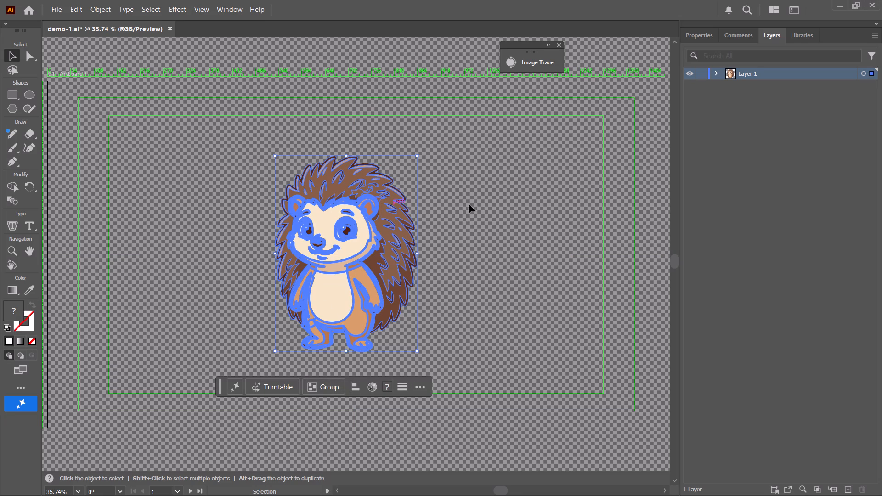
click(476, 203)
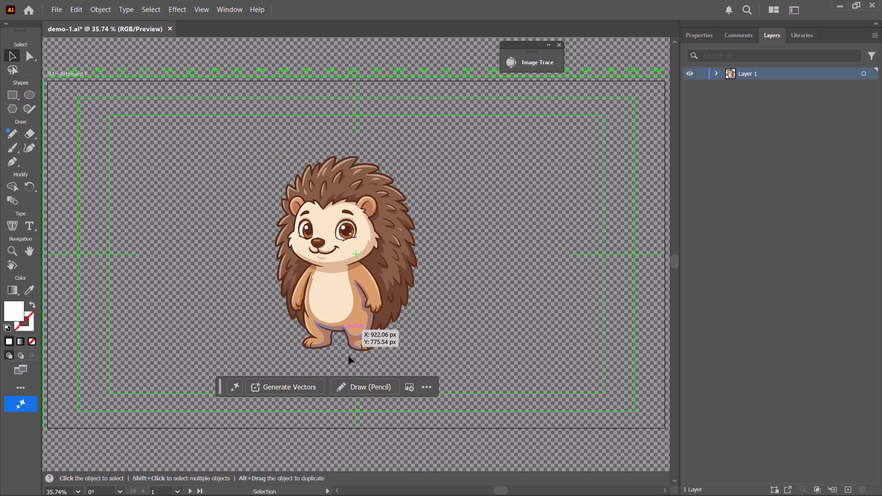
click(327, 294)
click(480, 290)
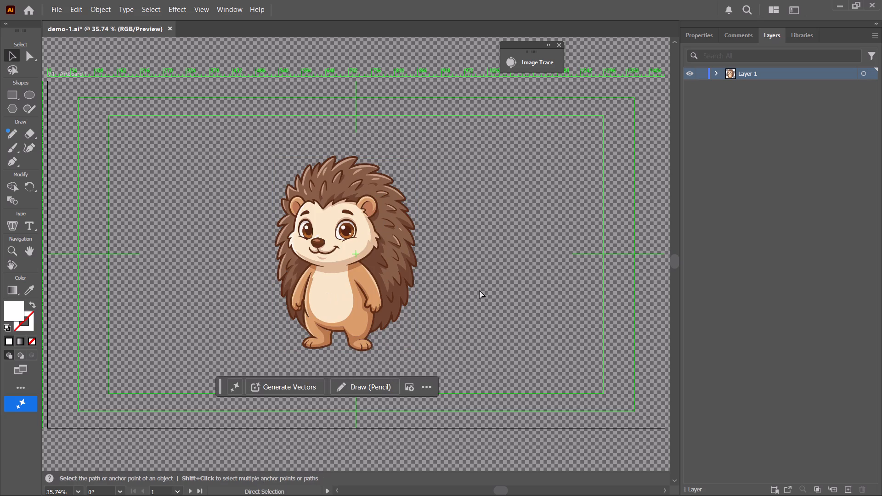
key(ctrl+a)
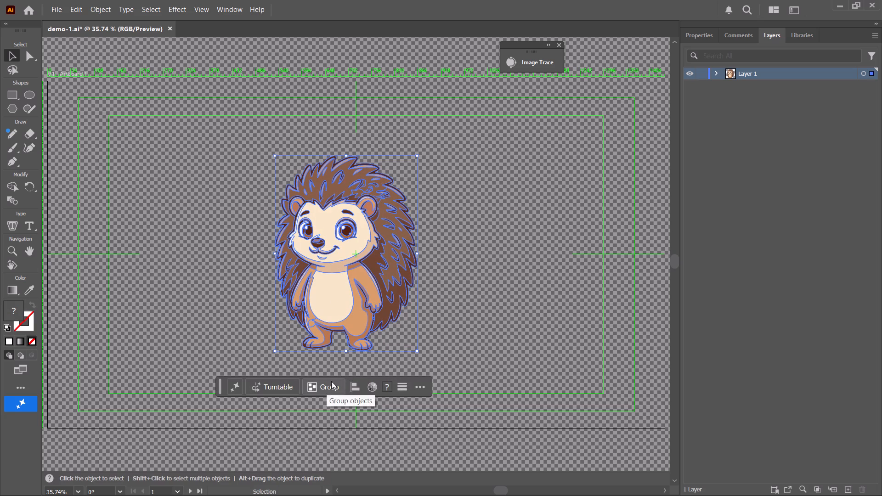
click(330, 298)
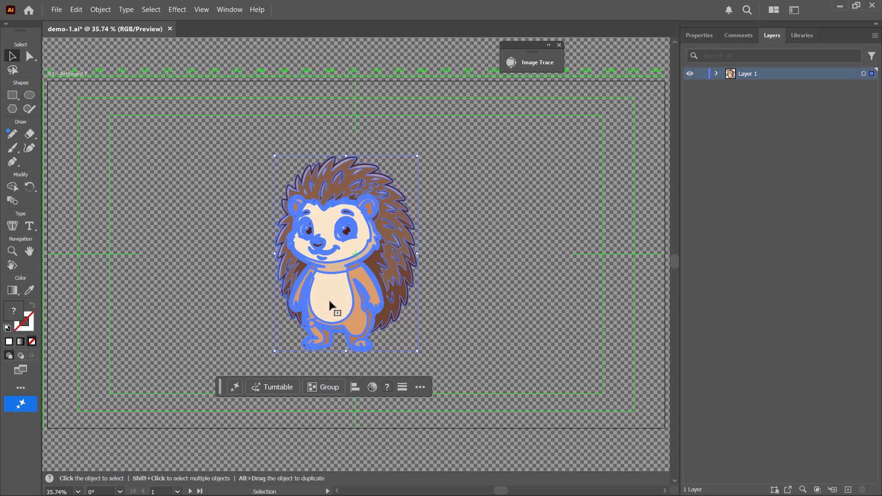
click(389, 215)
click(345, 176)
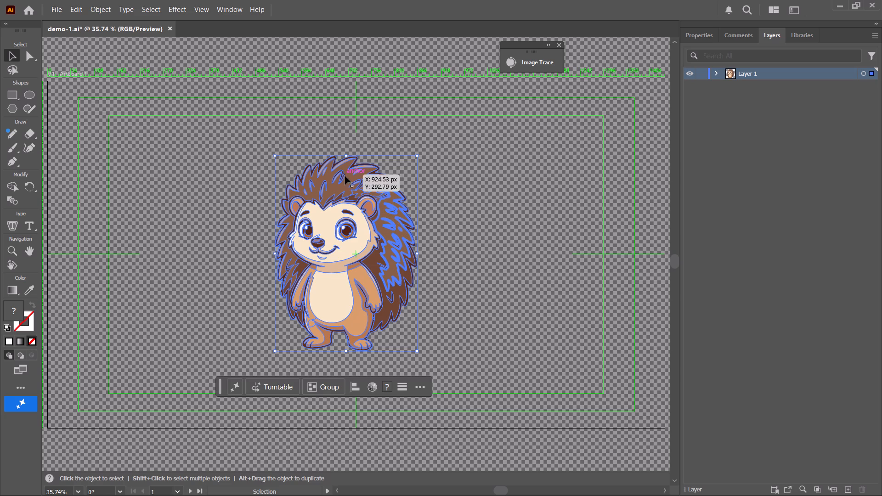
click(345, 230)
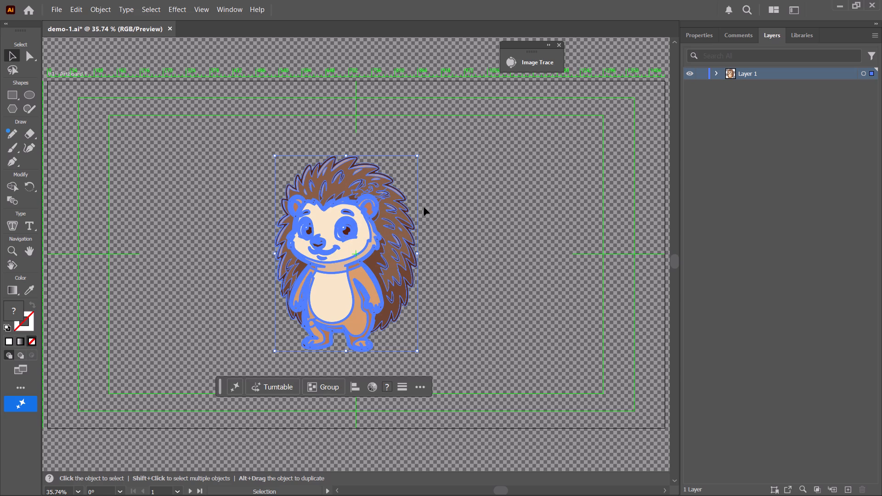
click(445, 207)
key(ctrl+a)
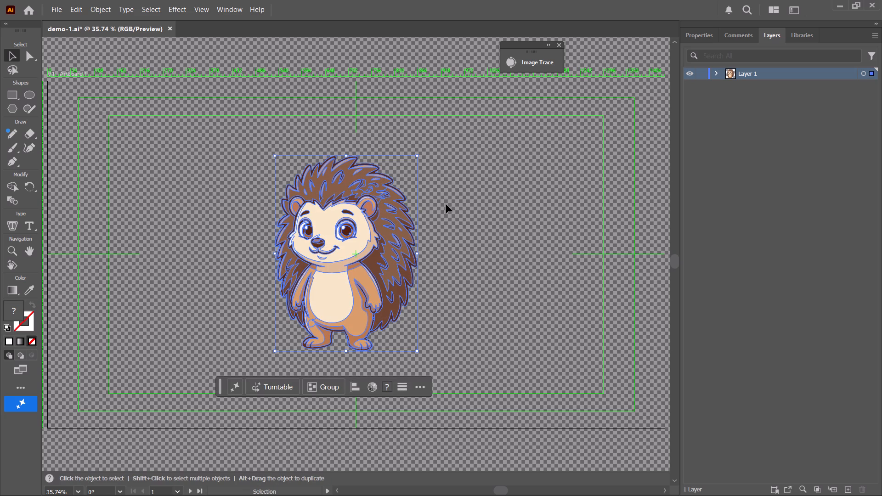
Save the ungrouped hedgehog artwork as demo-2 in SVG format in the vector pics folder, using the SVG 1.1 profile.
key(ctrl+s)
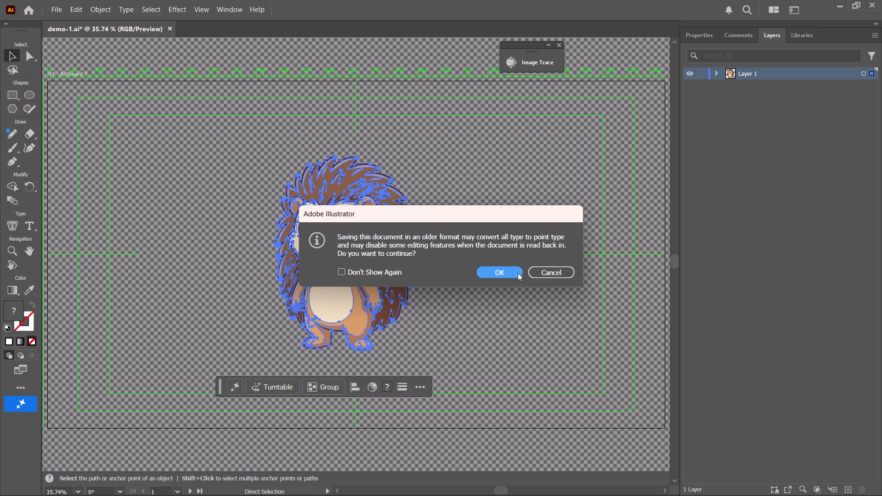
click(561, 274)
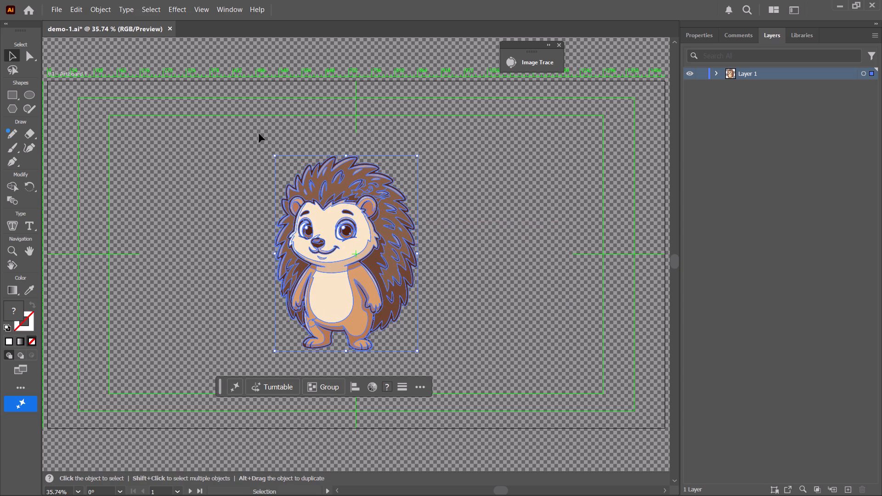
click(57, 8)
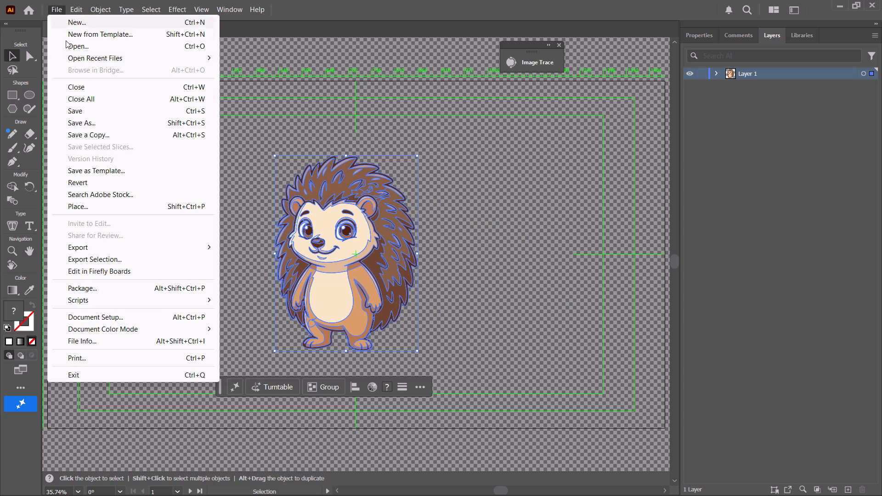
click(91, 123)
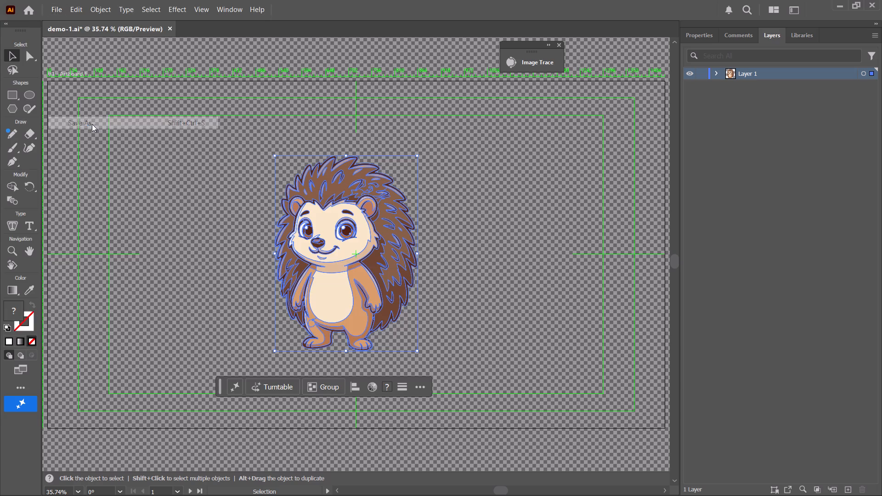
click(138, 197)
click(135, 193)
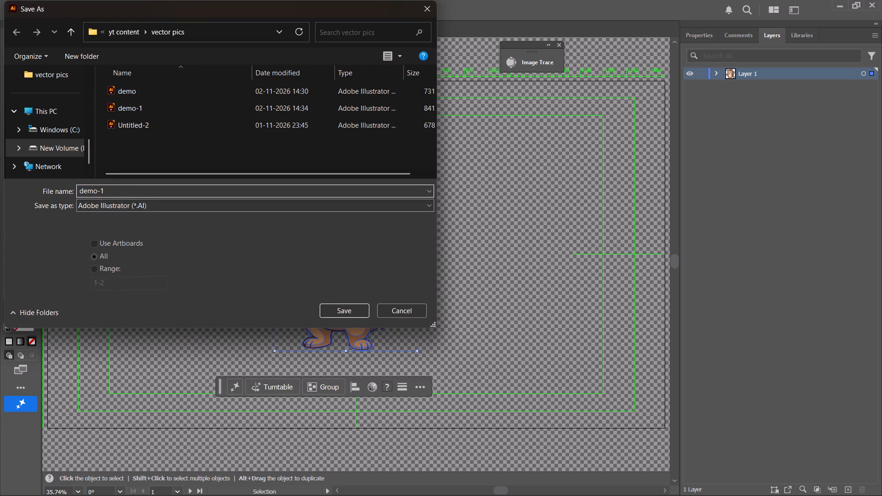
click(137, 194)
key(BackSpace)
key(2)
click(149, 209)
click(141, 252)
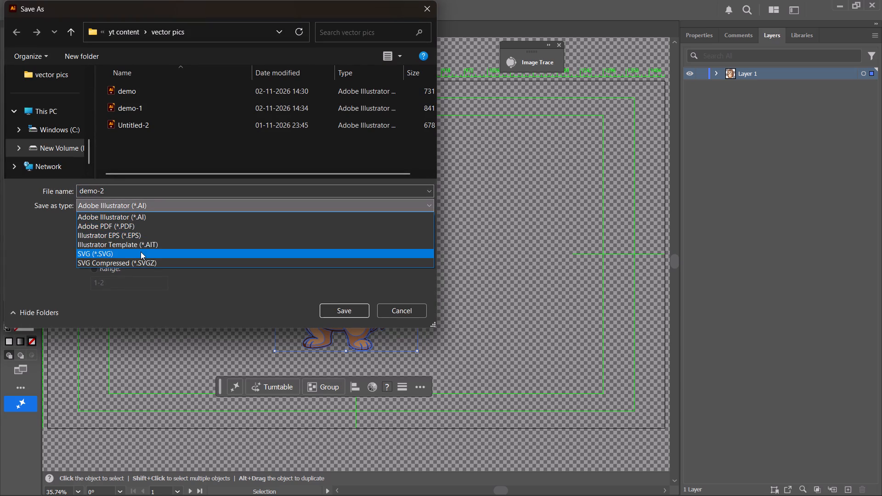
click(353, 309)
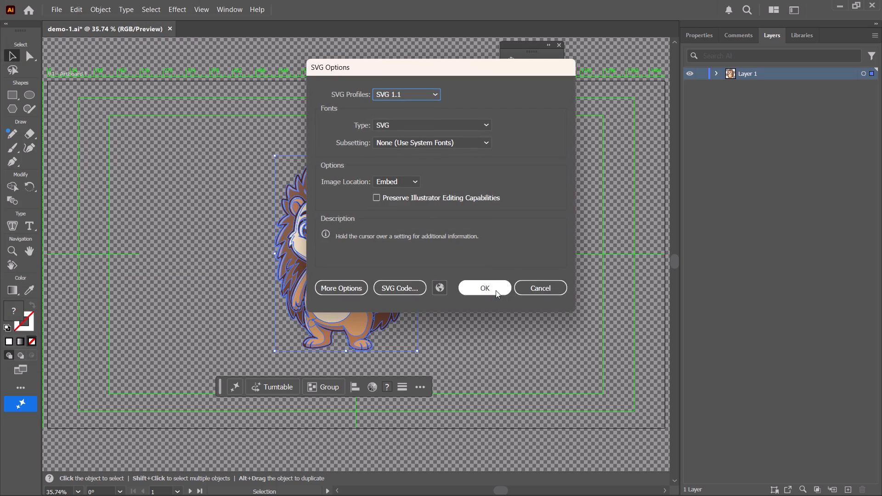
click(496, 290)
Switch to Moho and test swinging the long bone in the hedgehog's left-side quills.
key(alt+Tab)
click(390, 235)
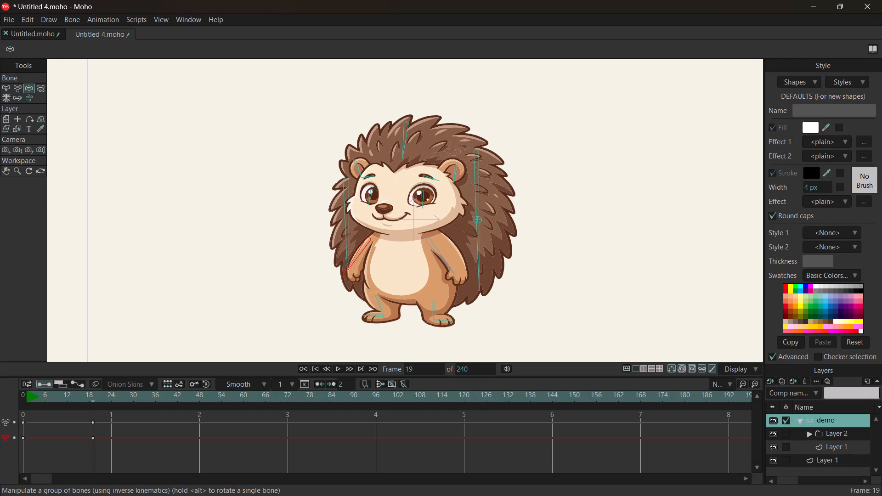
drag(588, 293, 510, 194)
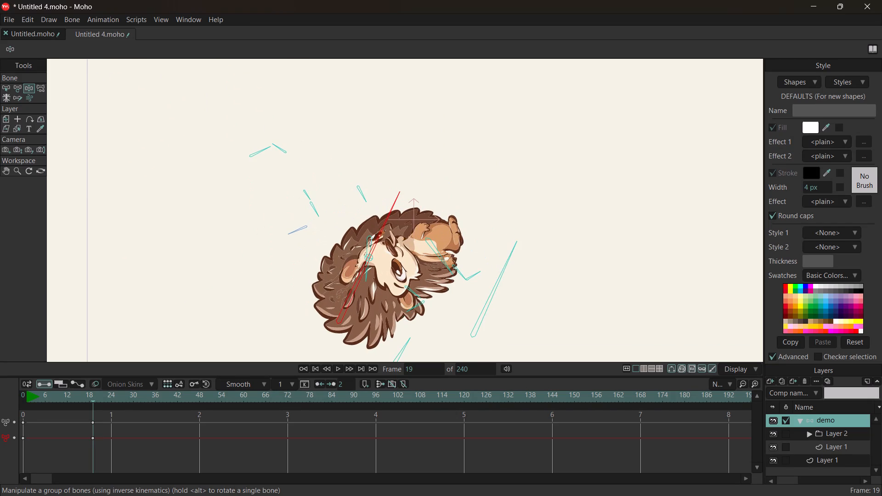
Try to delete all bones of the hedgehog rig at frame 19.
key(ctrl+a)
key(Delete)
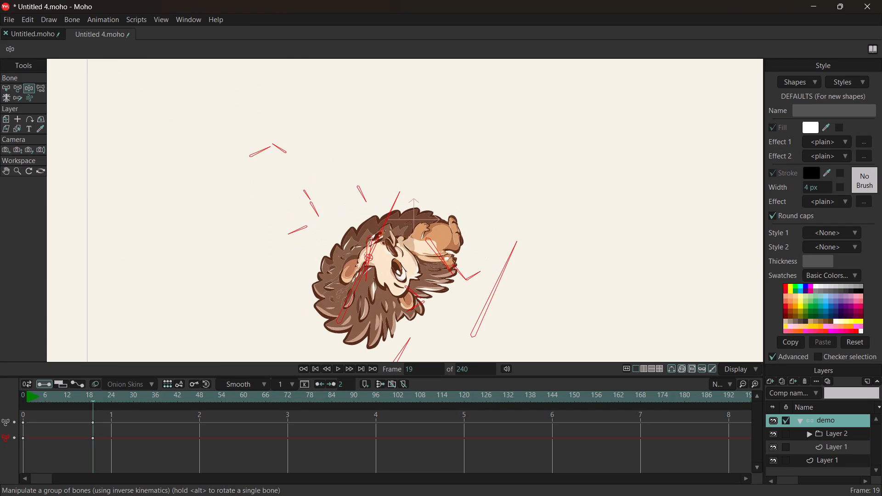
Close the Untitled.moho project with the Night Boy character, discarding its changes.
click(68, 30)
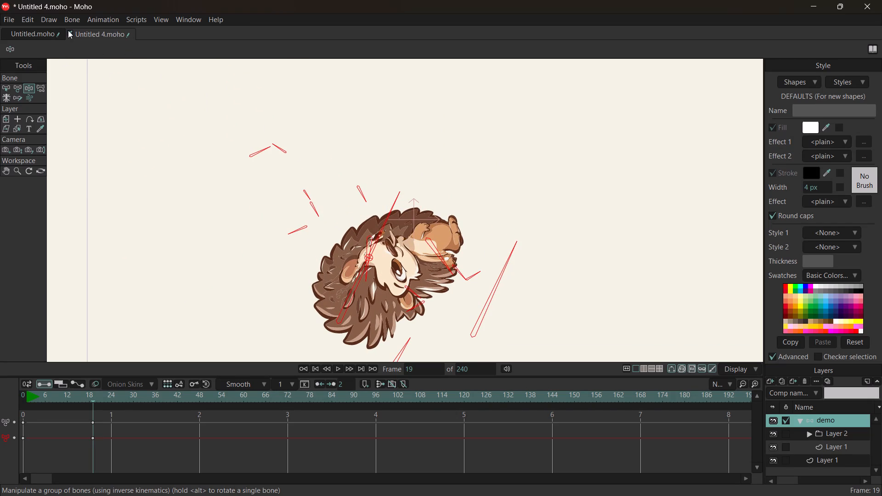
click(70, 30)
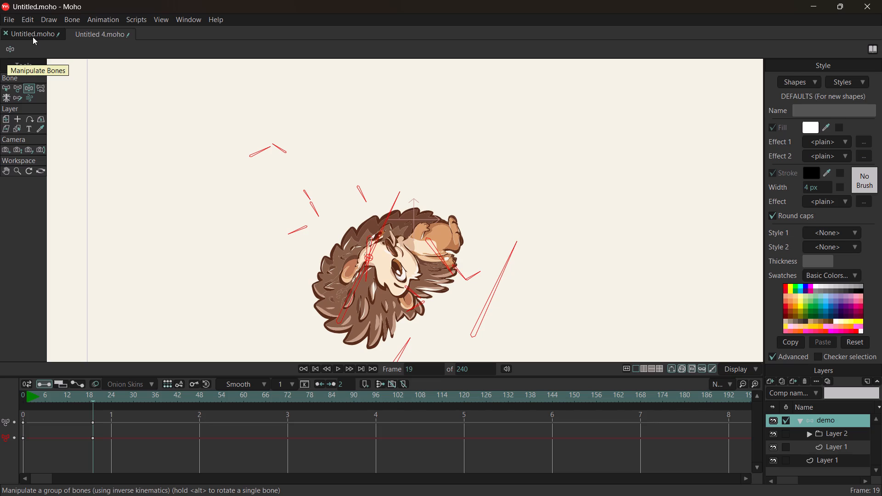
click(33, 37)
click(5, 32)
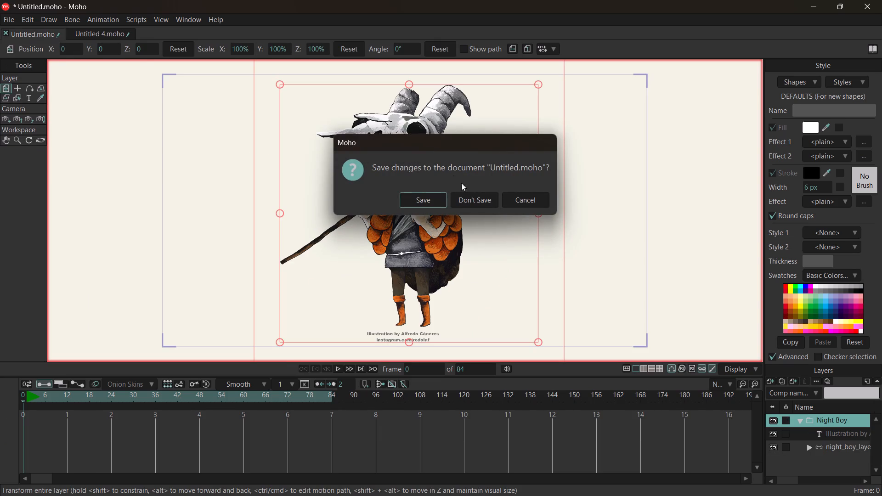
click(465, 193)
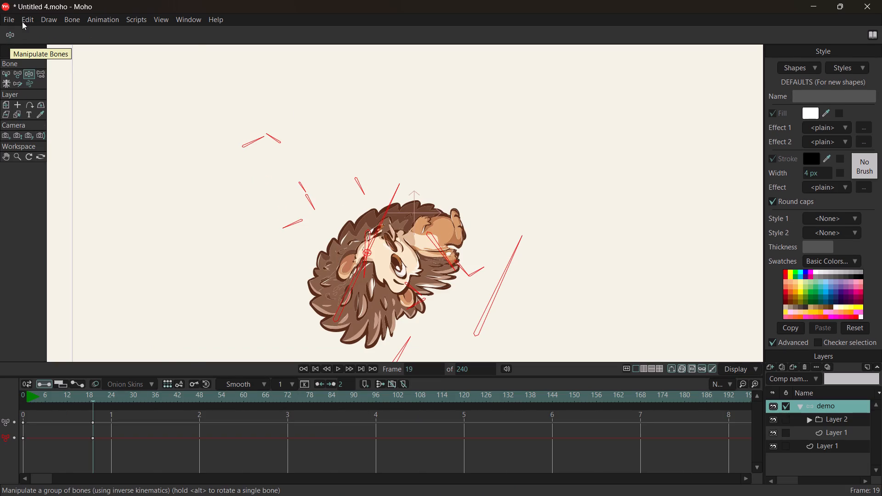
Start a new blank project and close the Untitled 4 hedgehog project without saving it.
click(10, 17)
click(11, 33)
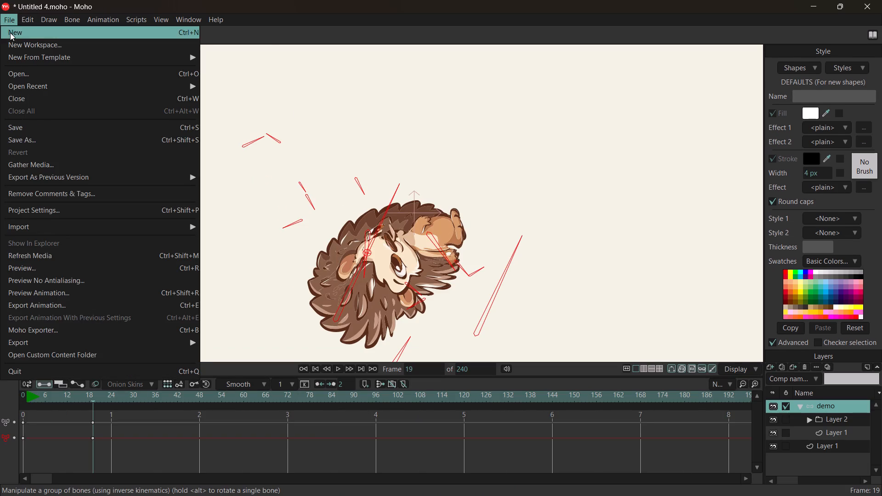
click(1, 30)
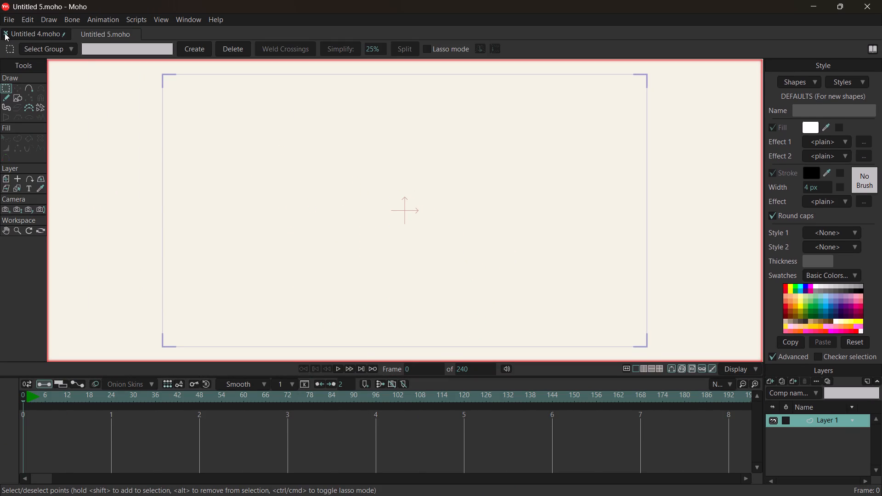
click(5, 33)
click(488, 196)
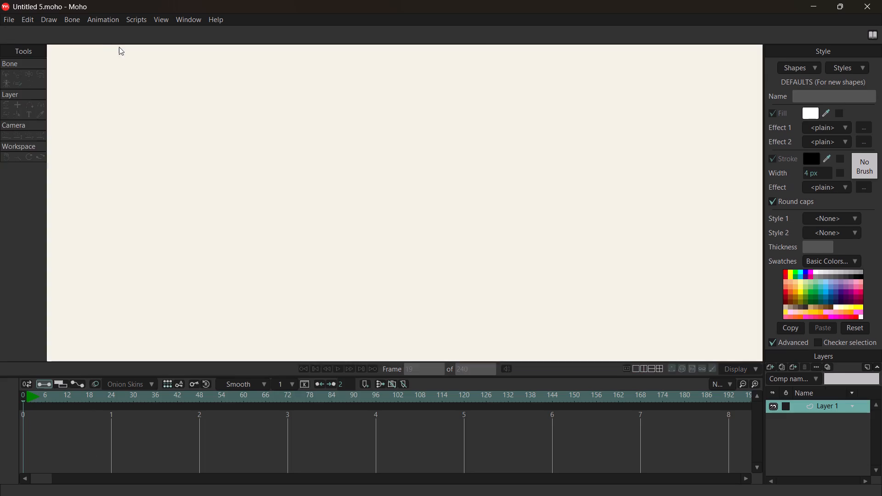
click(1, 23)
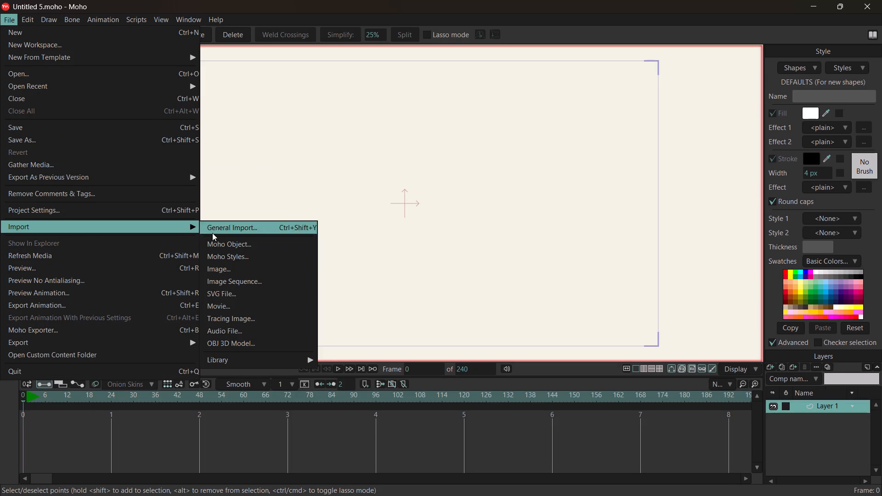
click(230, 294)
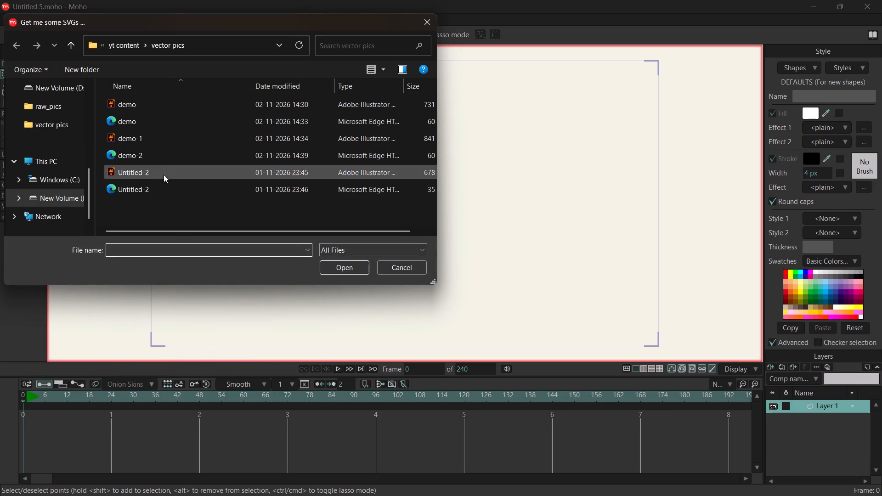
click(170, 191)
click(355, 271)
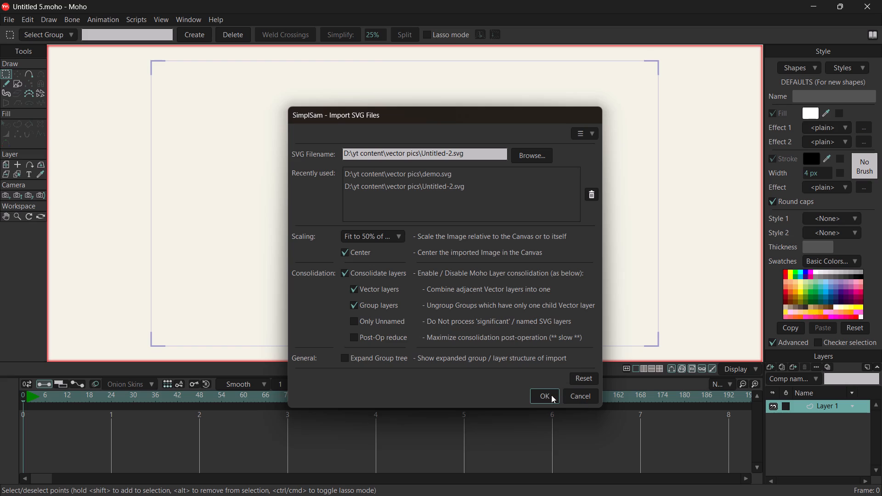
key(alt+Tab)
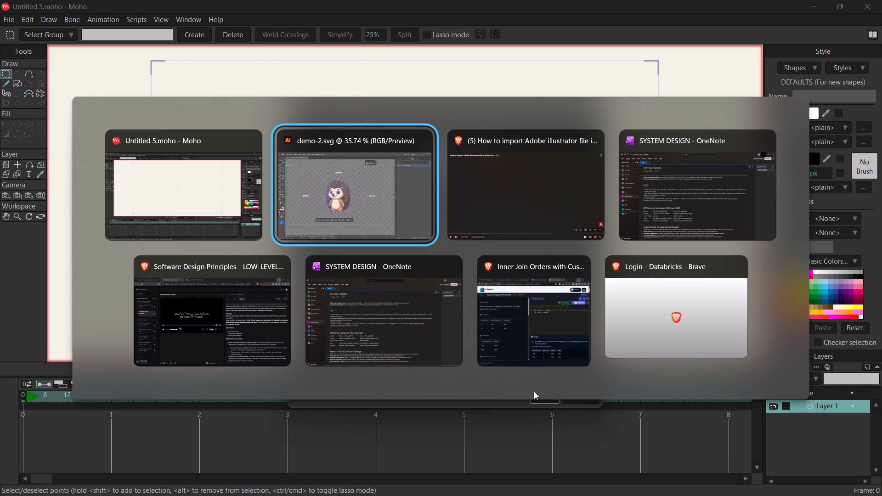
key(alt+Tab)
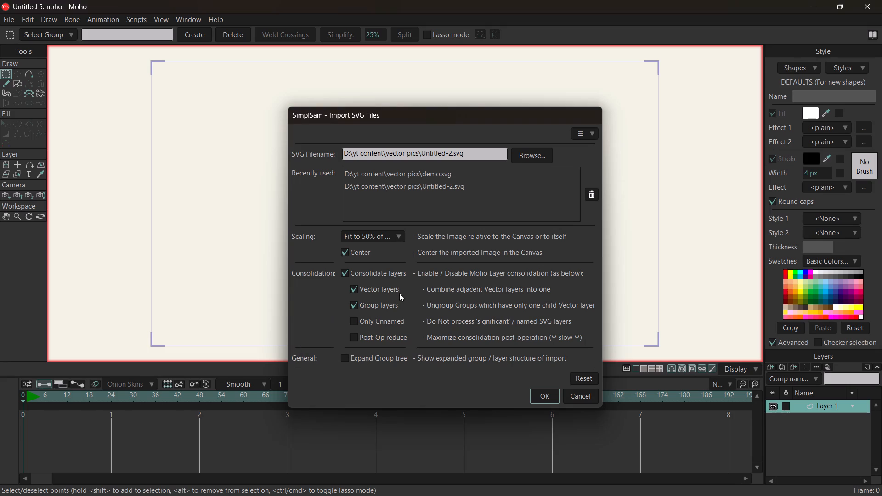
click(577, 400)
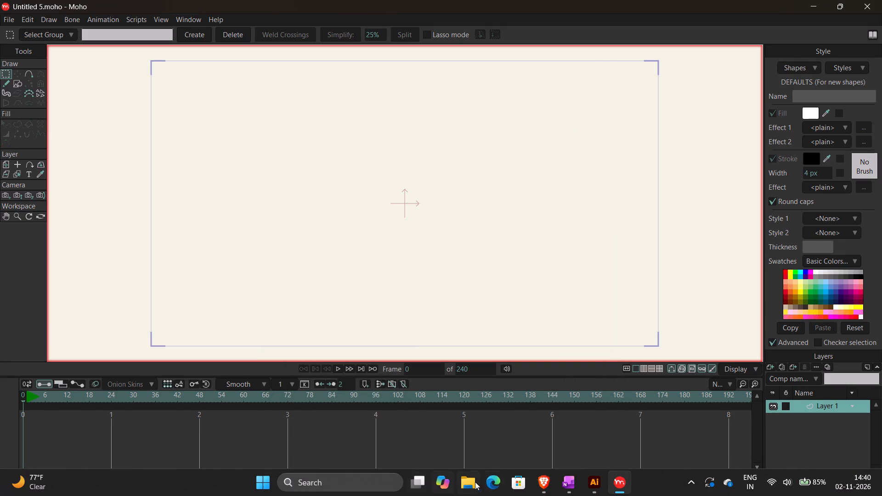
Switch to File Explorer and delete all files in the vector pics folder.
click(474, 488)
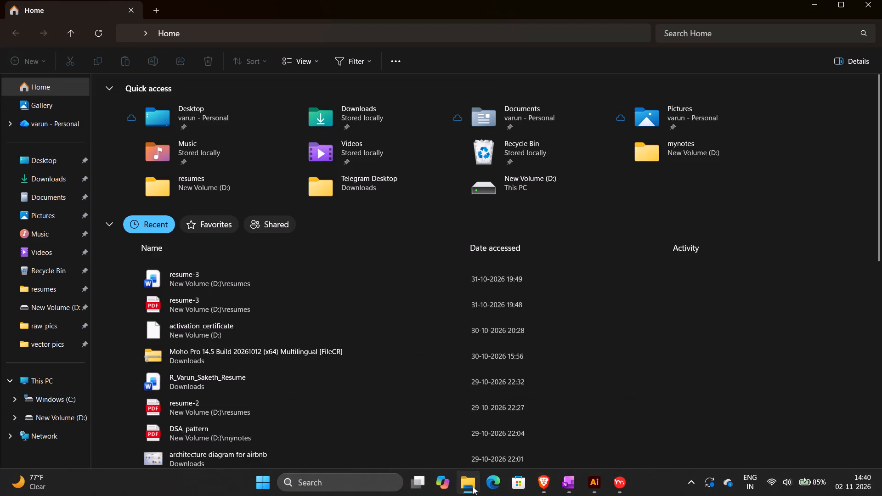
click(64, 347)
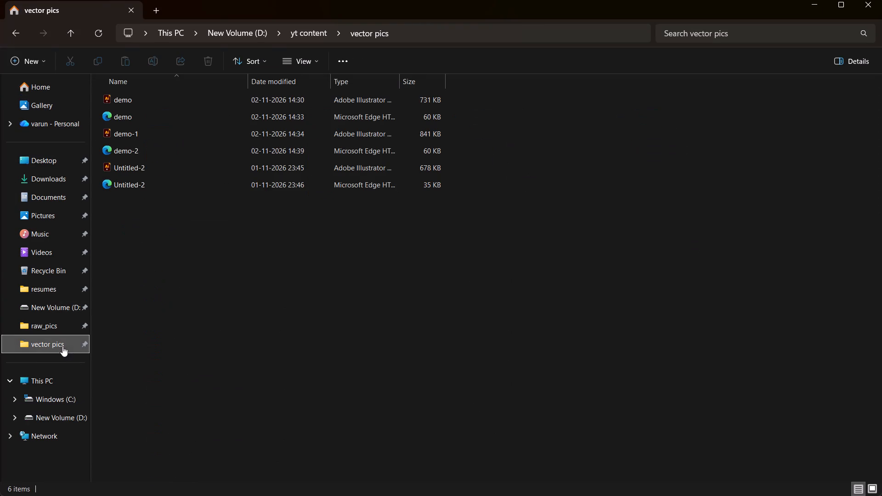
click(182, 261)
key(ctrl+a)
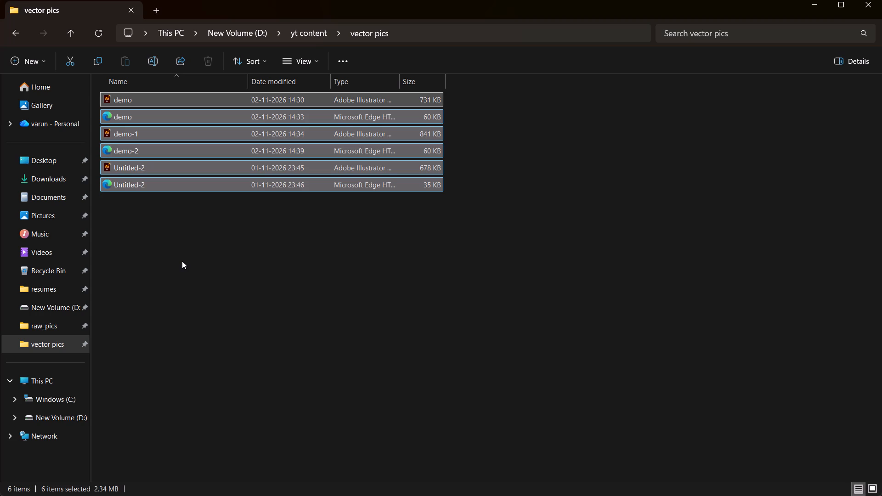
key(Delete)
Switch to Illustrator and save the hedgehog artwork as demo-1 in SVG format in the vector pics folder, using the SVG 1.1 profile.
key(alt+Tab)
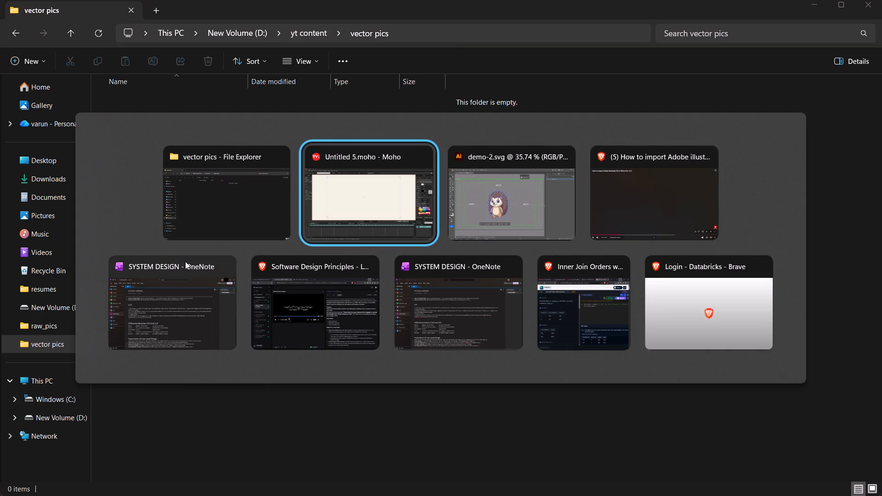
key(alt+Tab)
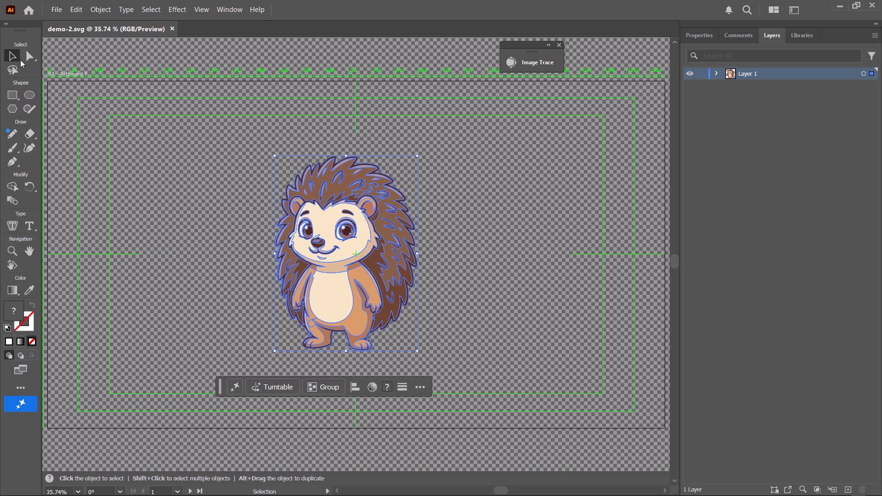
click(60, 8)
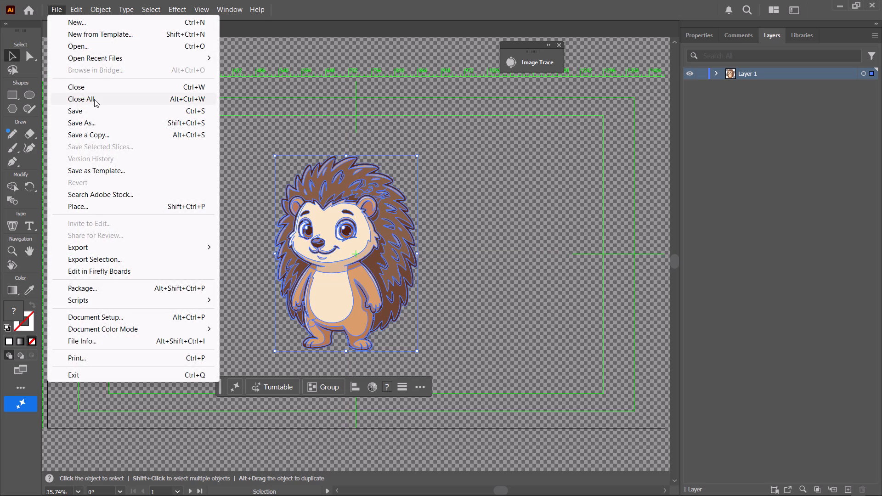
click(105, 123)
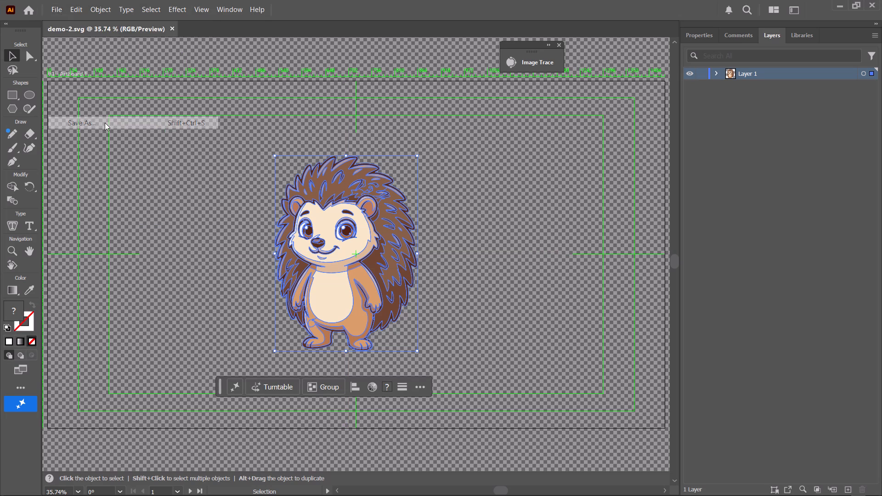
click(132, 191)
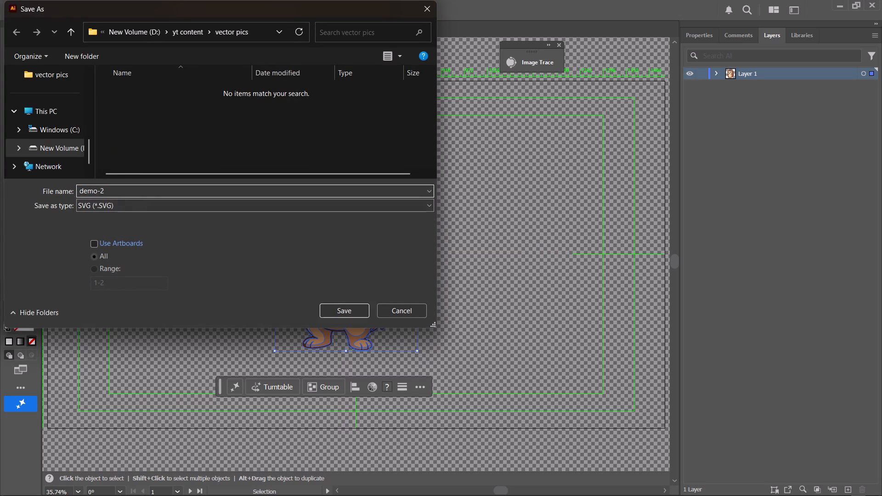
key(BackSpace)
key(1)
click(340, 306)
key(alt+Tab)
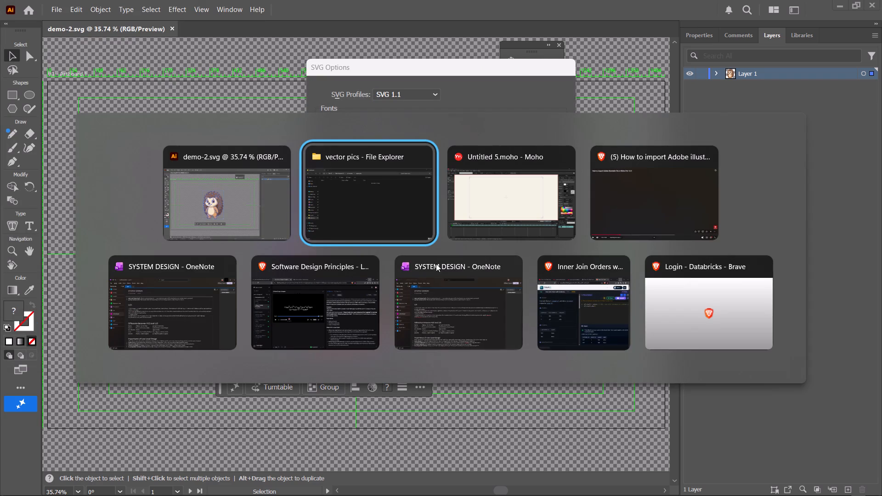
alt+click(503, 89)
click(496, 287)
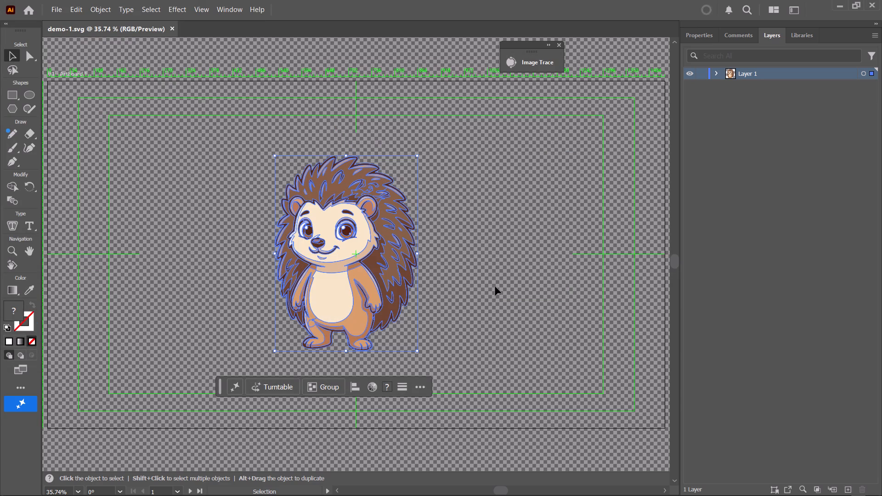
Switch to Moho and import the demo-1 SVG file from the vector pics folder with the default import options.
key(alt+Tab)
key(alt+Tab)
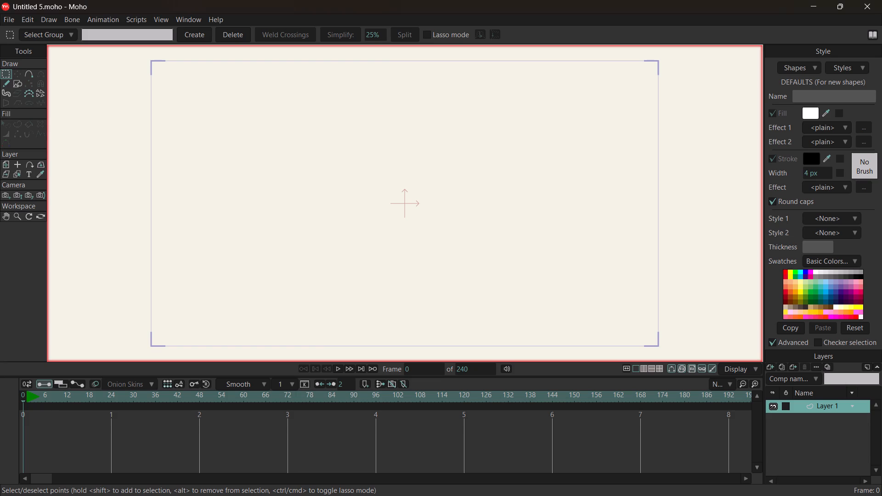
click(9, 17)
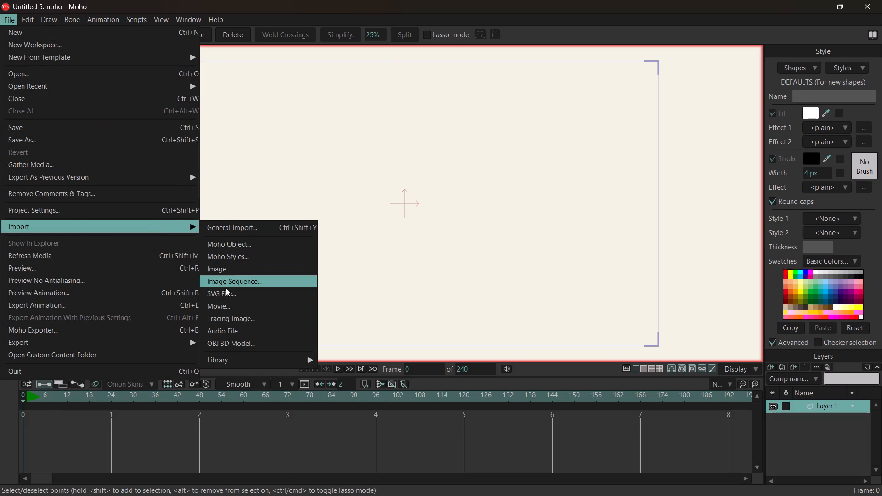
click(228, 294)
click(164, 108)
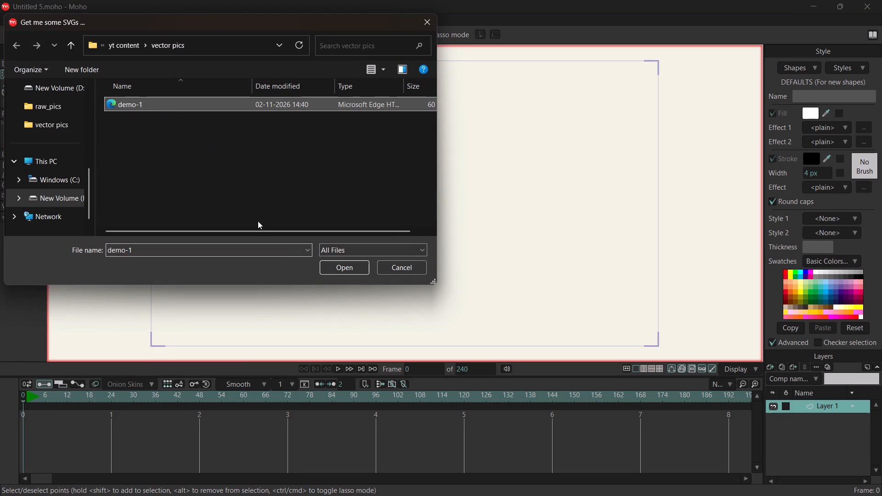
click(335, 270)
click(542, 393)
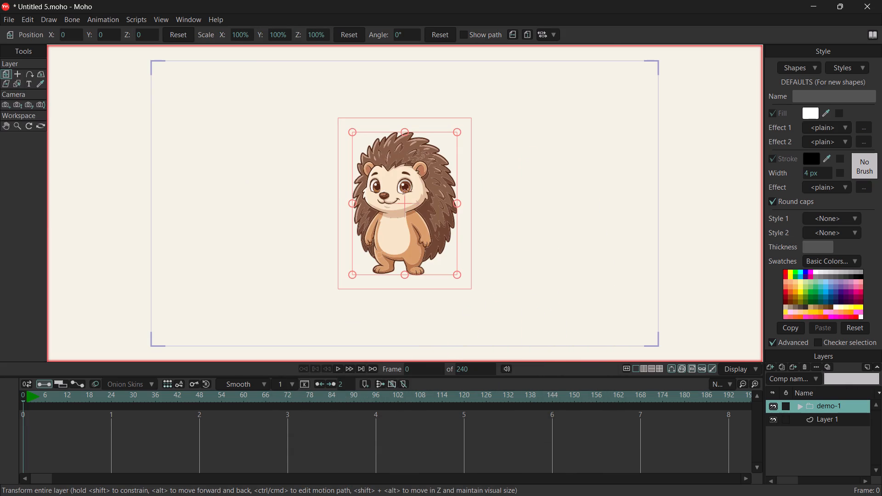
Tick the demo-1 group layer's checkbox and convert the group to a bone layer.
click(786, 408)
right_click(807, 404)
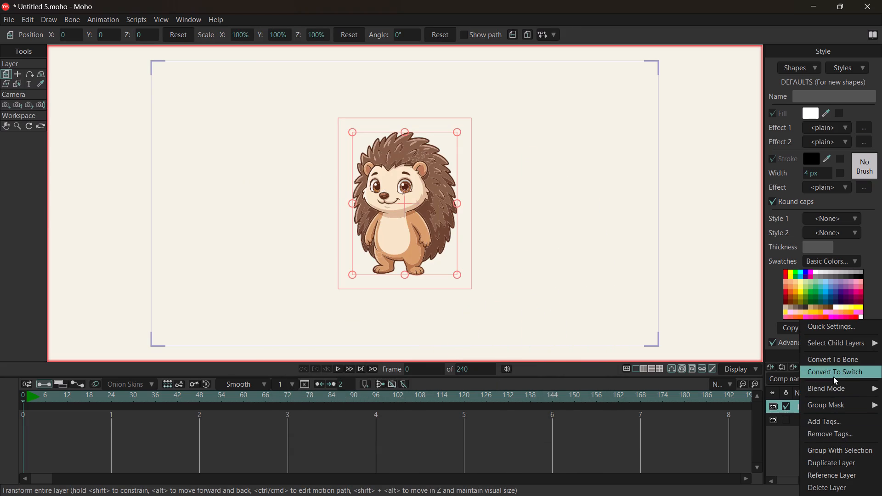
click(832, 364)
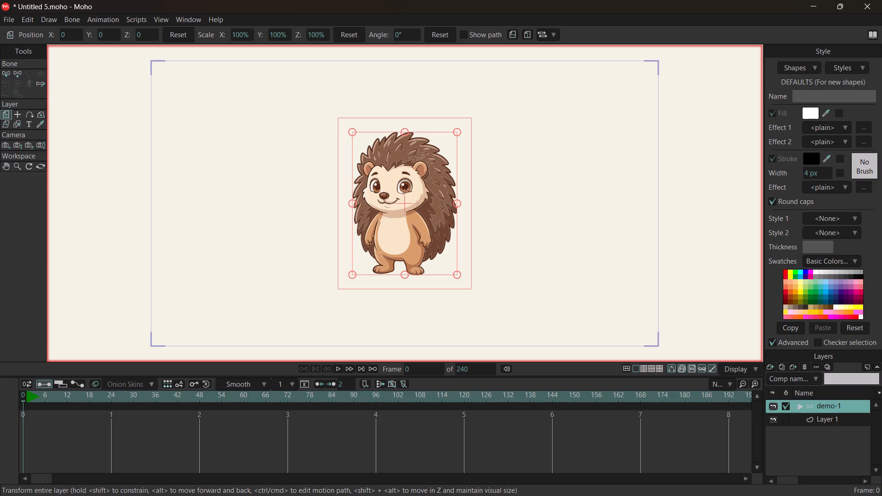
Add a bone down the hedgehog's leg on the viewer's right and a short horizontal bone along its foot.
ctrl+scroll(371, 225, up, 7)
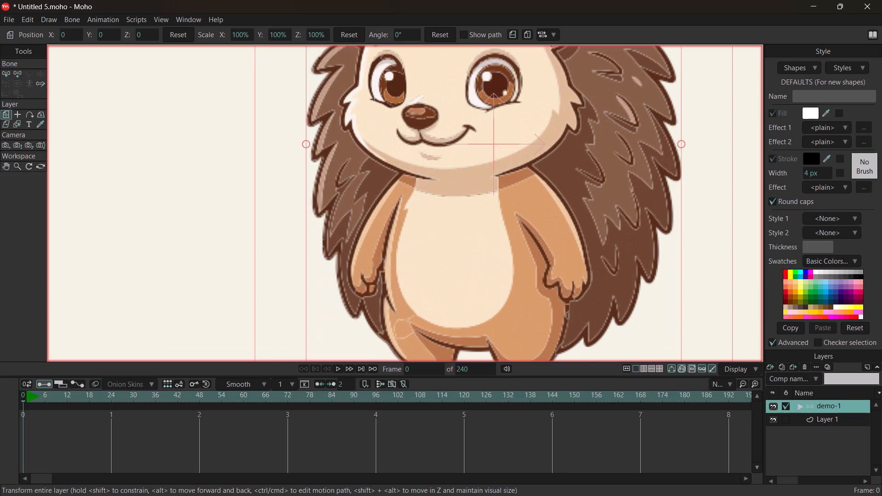
ctrl+scroll(363, 219, down, 4)
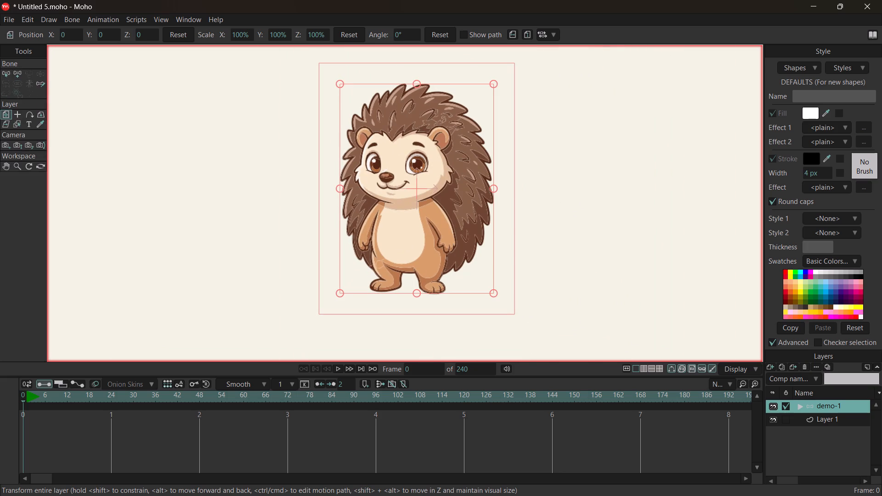
click(14, 73)
drag(430, 257, 429, 266)
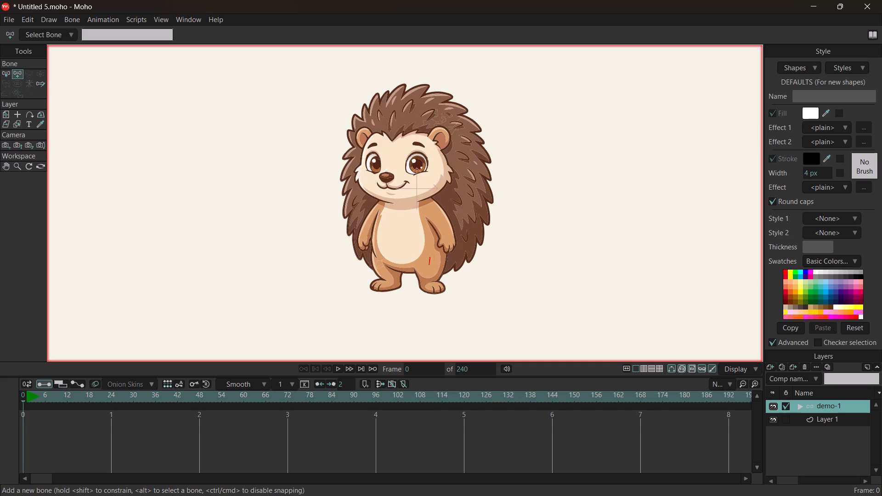
drag(429, 266, 430, 284)
drag(430, 288, 439, 288)
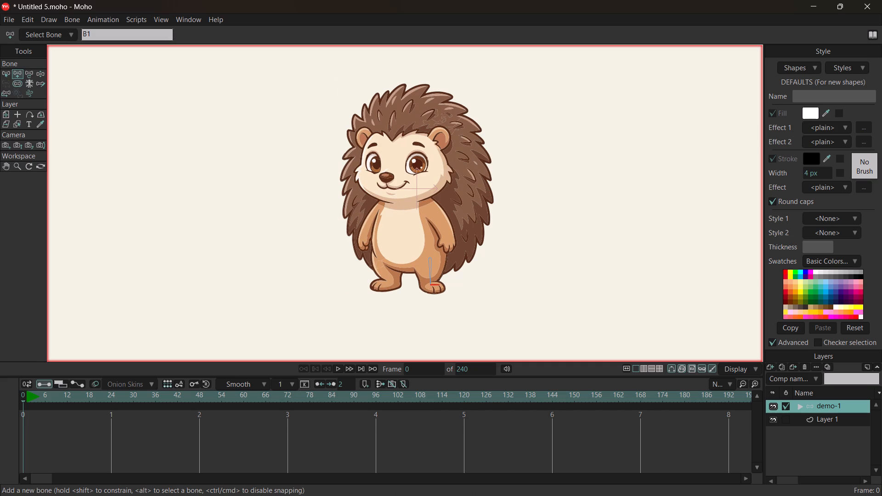
drag(439, 288, 441, 288)
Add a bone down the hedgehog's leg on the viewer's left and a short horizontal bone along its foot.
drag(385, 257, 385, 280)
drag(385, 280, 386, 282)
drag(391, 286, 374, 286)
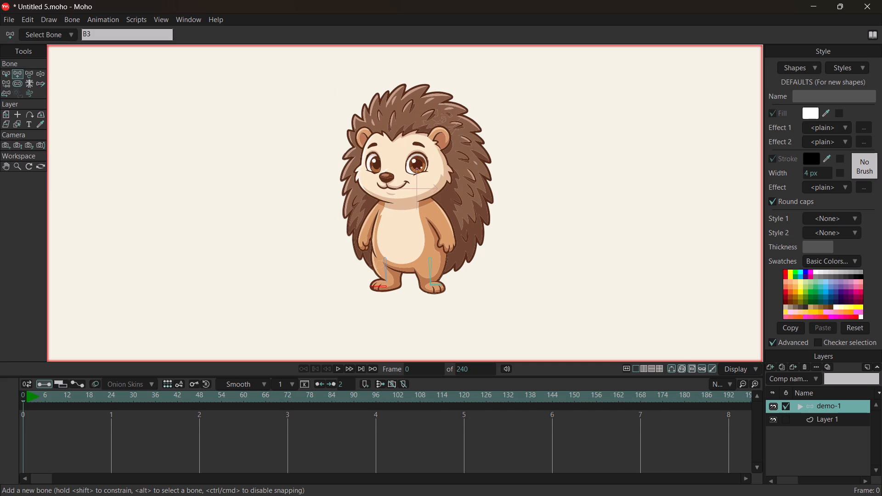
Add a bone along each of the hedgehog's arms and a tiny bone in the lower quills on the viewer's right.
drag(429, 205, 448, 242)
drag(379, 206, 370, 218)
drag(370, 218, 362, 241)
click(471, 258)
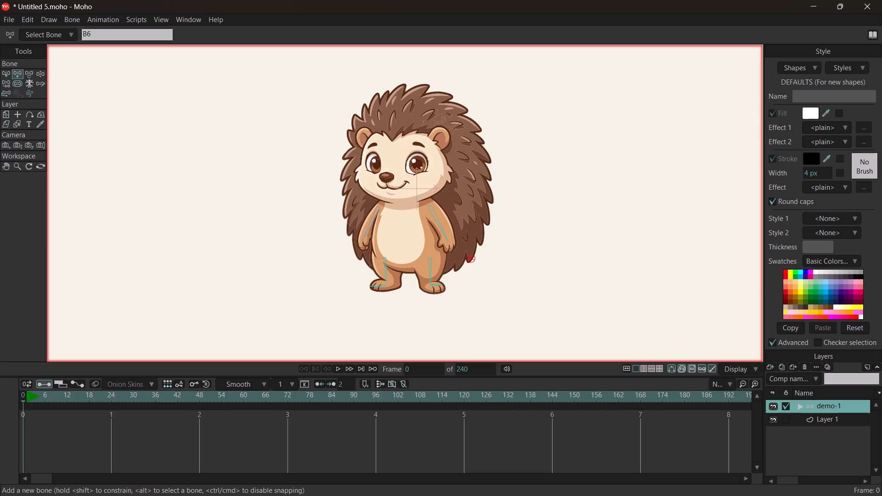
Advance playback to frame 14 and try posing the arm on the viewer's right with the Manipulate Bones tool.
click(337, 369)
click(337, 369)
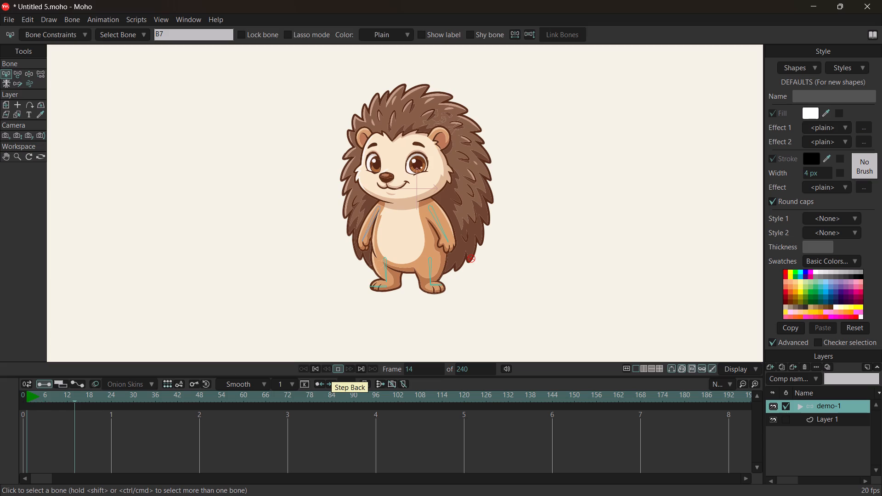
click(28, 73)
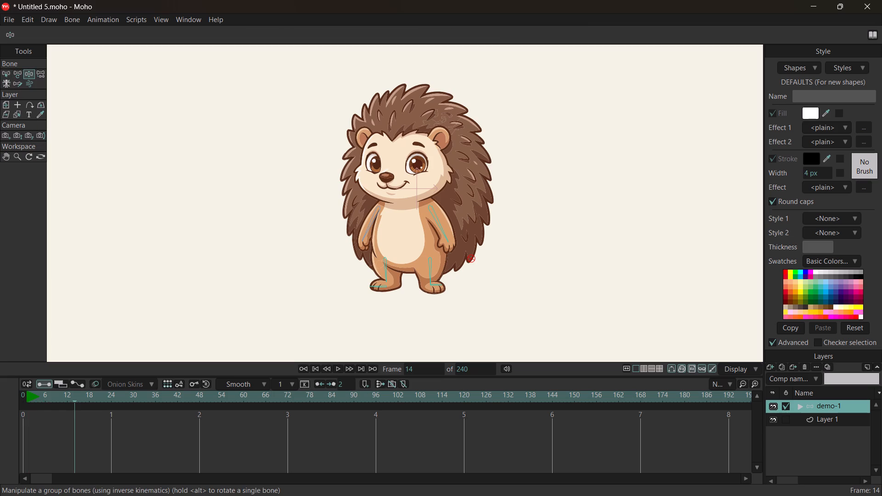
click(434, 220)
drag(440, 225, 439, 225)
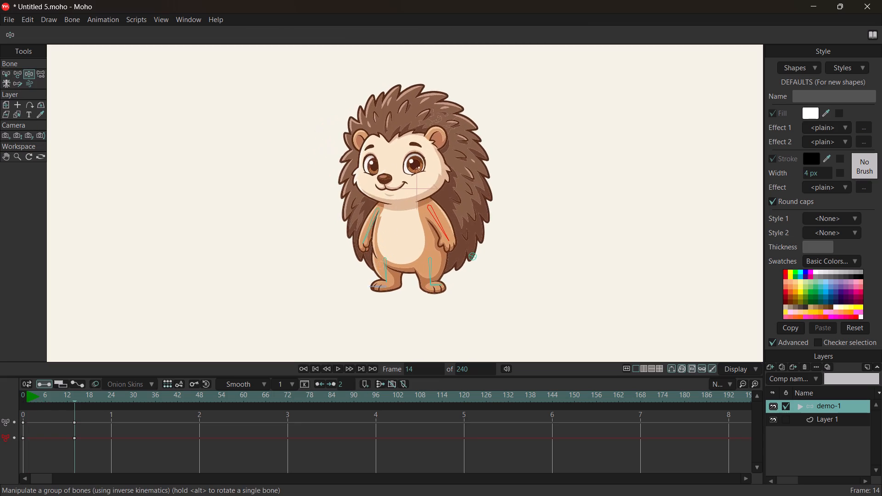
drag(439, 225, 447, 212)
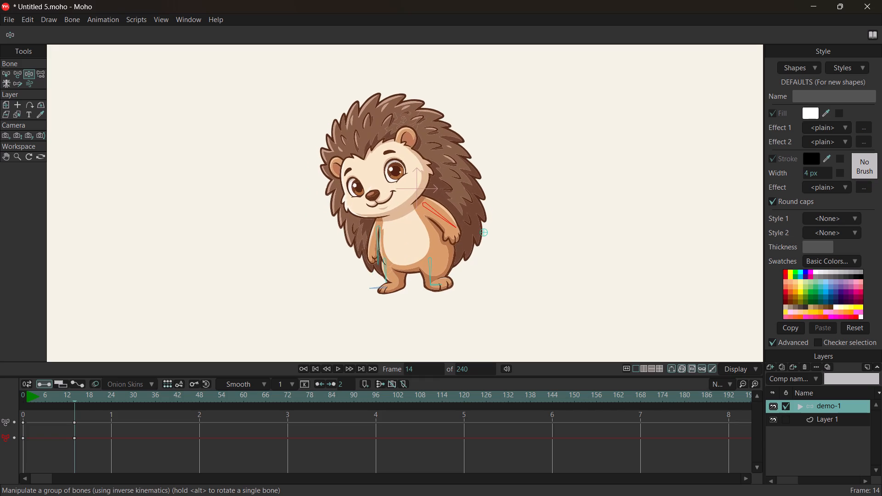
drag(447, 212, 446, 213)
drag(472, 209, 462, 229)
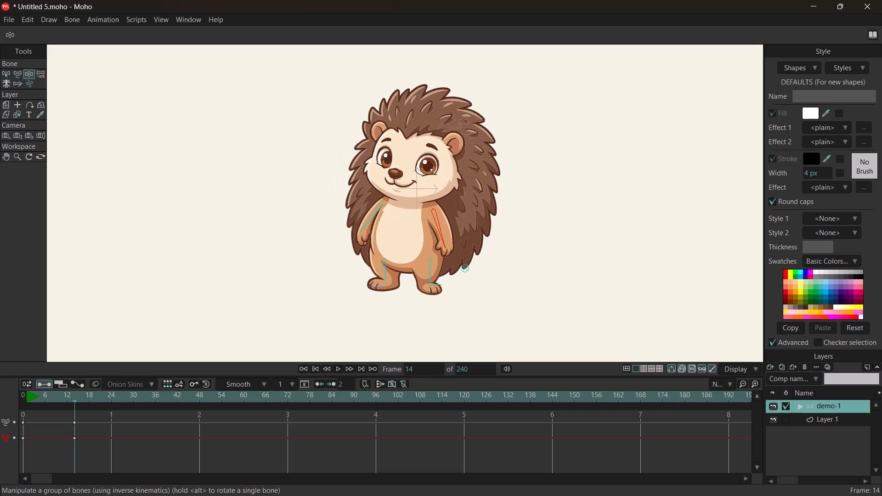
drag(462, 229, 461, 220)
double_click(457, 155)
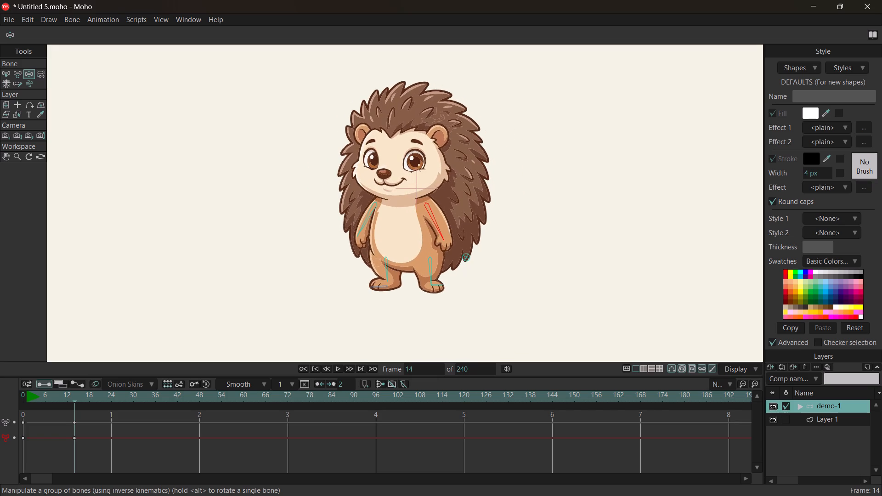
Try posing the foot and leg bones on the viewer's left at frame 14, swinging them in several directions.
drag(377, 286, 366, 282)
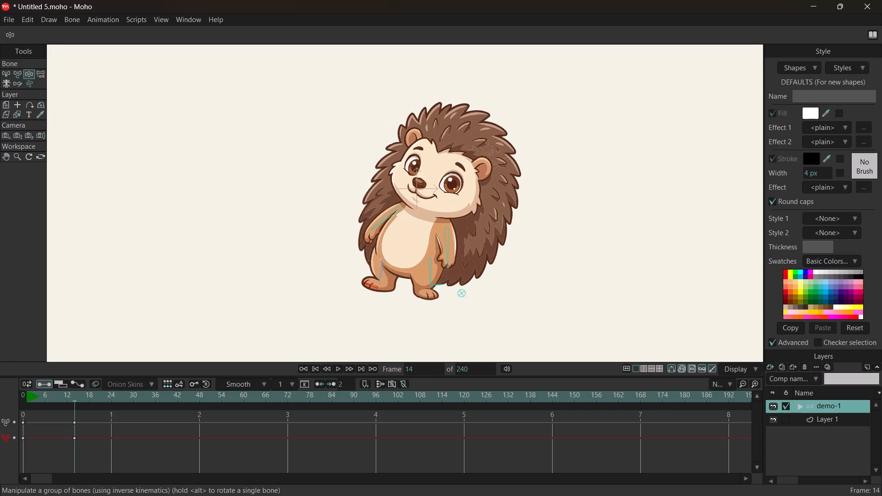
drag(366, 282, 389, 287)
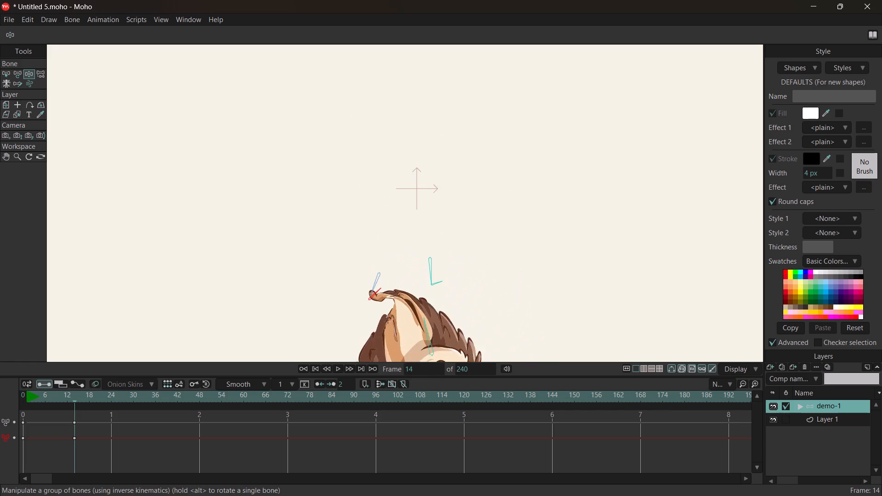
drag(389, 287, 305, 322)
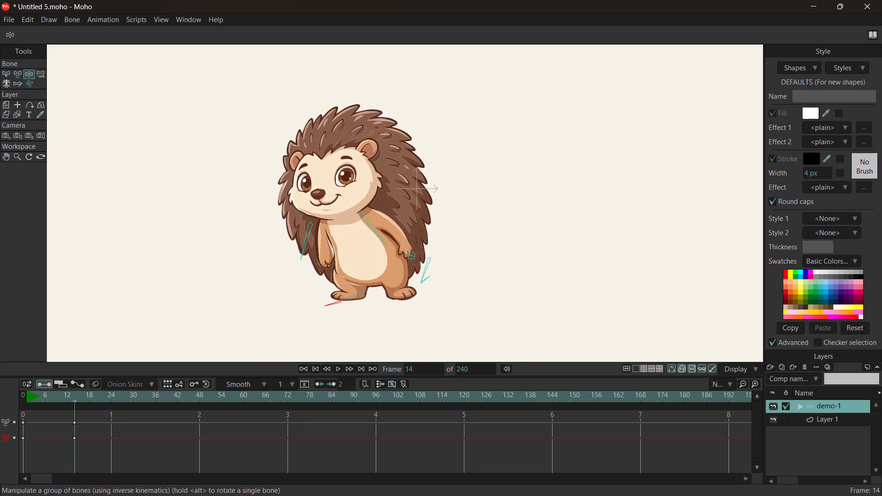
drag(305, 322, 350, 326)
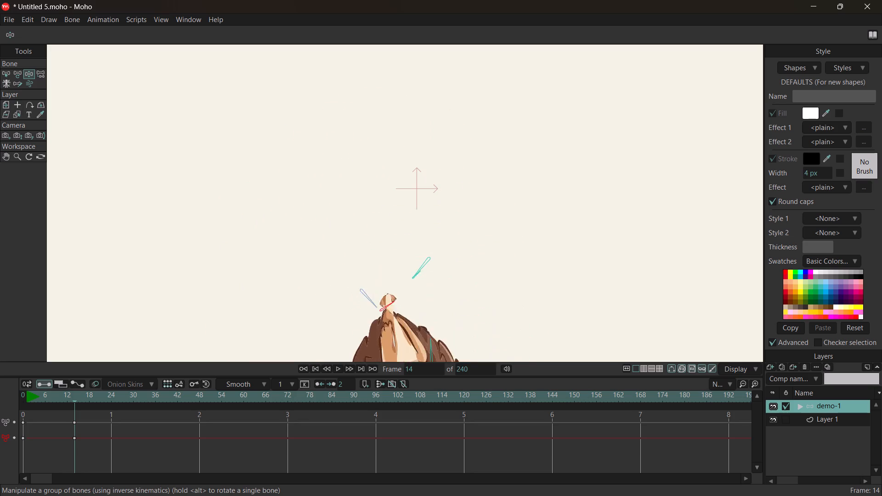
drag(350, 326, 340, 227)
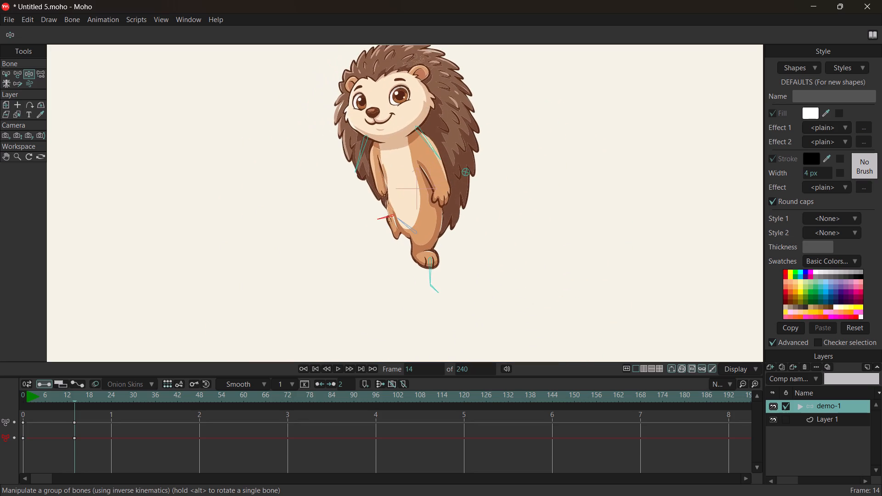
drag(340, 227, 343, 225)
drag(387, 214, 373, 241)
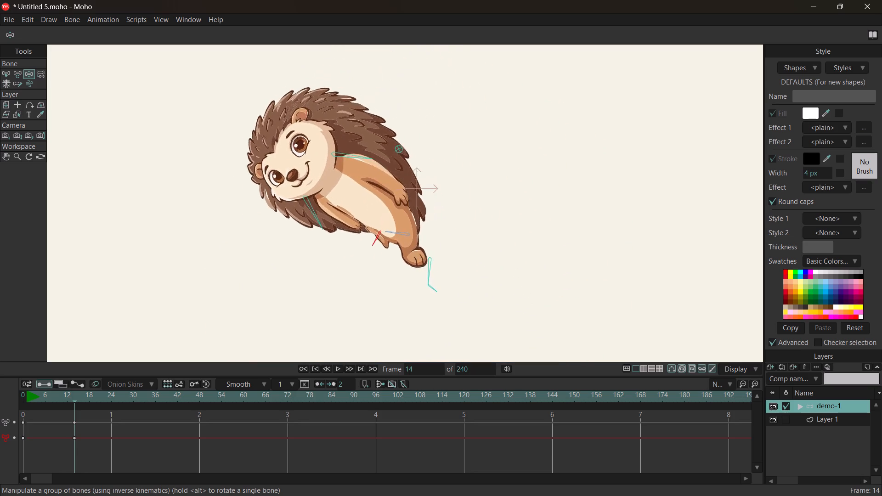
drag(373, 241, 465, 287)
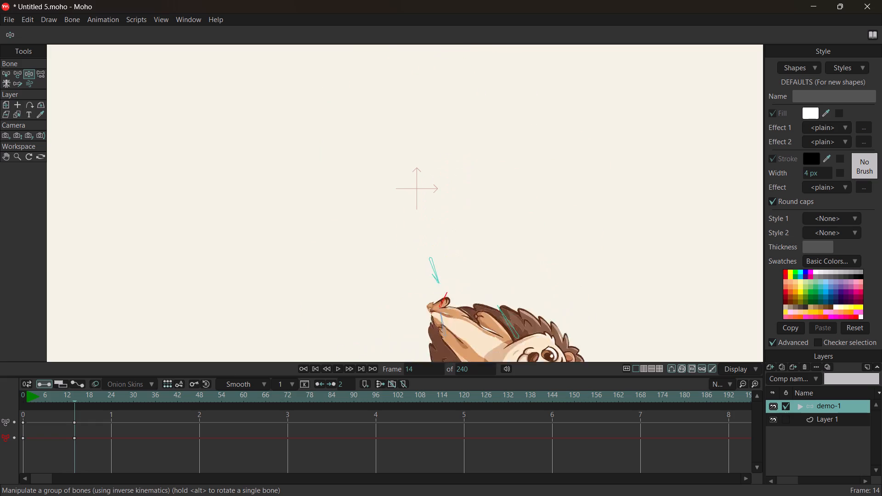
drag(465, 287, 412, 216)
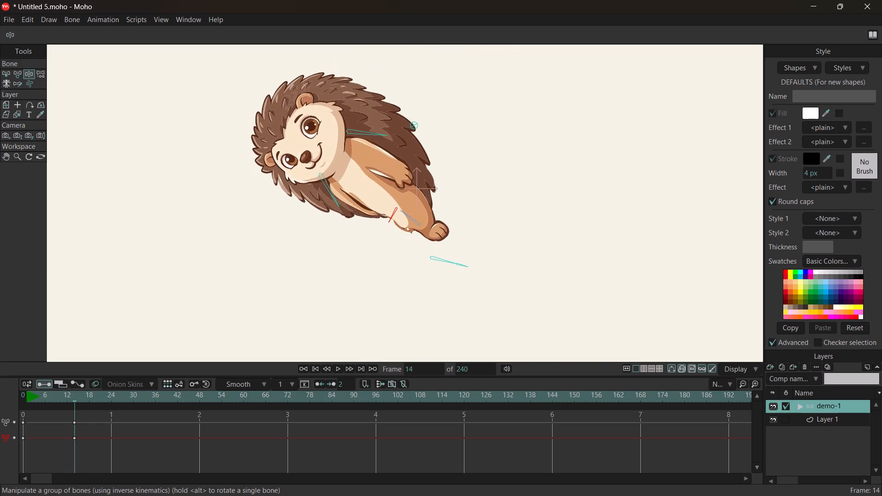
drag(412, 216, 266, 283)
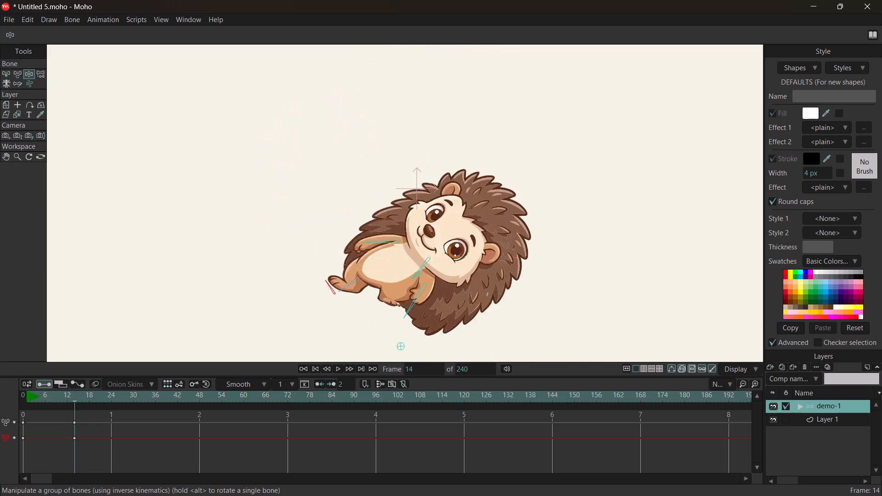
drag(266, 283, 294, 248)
Switch to the browser and review the Illustrator-to-Moho tutorial's file preparation section and the comments for import advice.
key(alt+Tab)
key(alt+Tab)
key(alt+Tab)
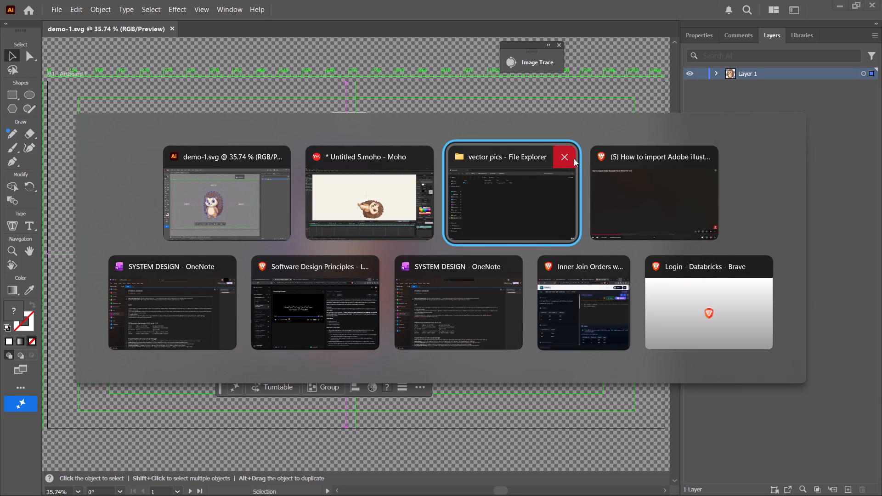
alt+click(571, 156)
alt+click(563, 178)
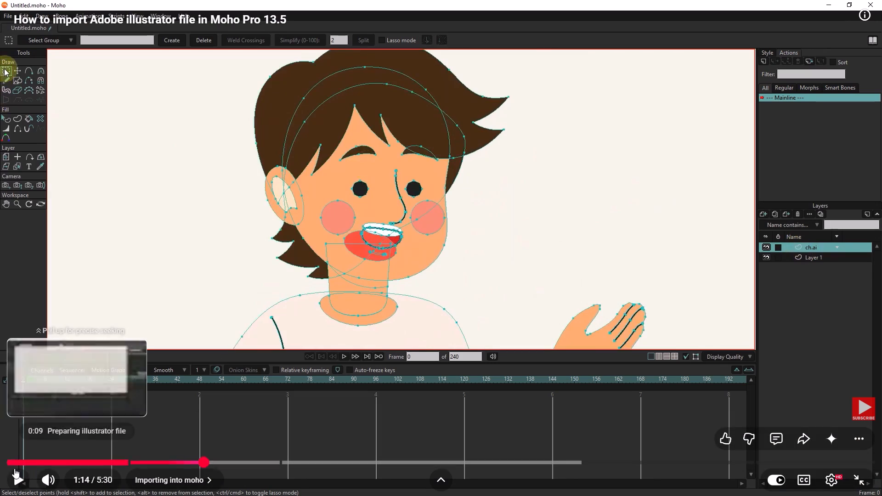
click(11, 459)
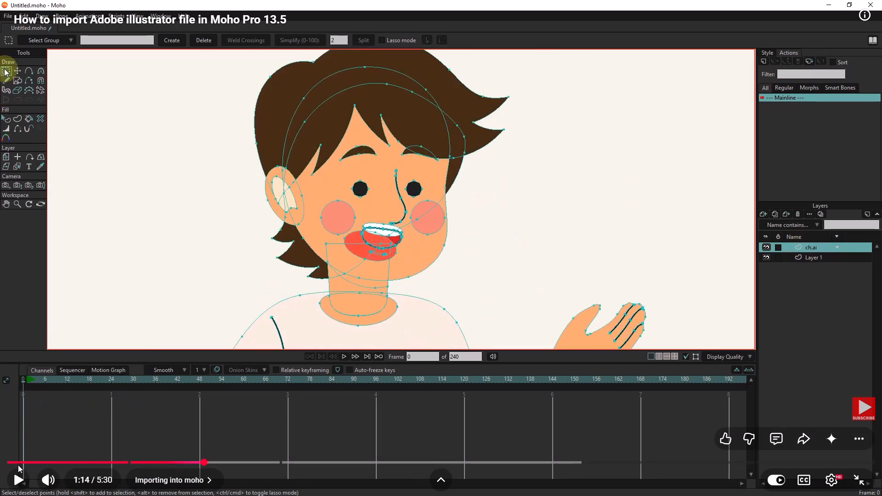
click(18, 462)
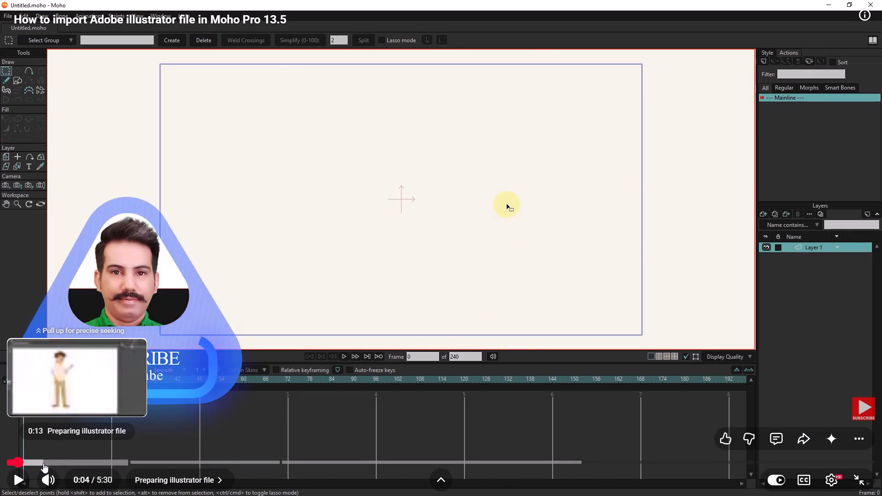
click(43, 463)
click(308, 297)
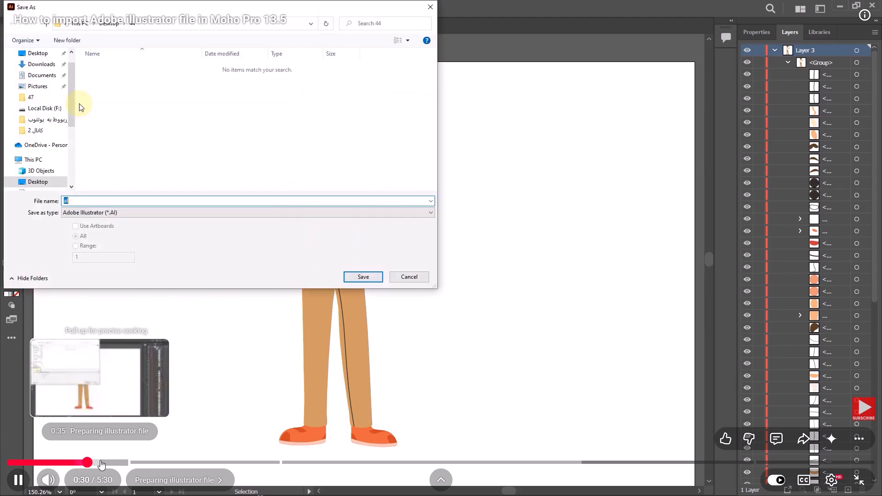
click(331, 355)
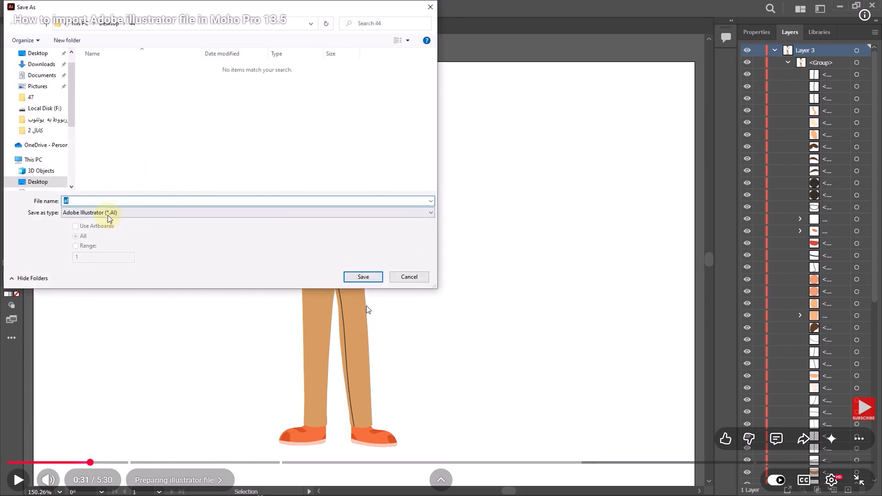
key(Escape)
click(228, 260)
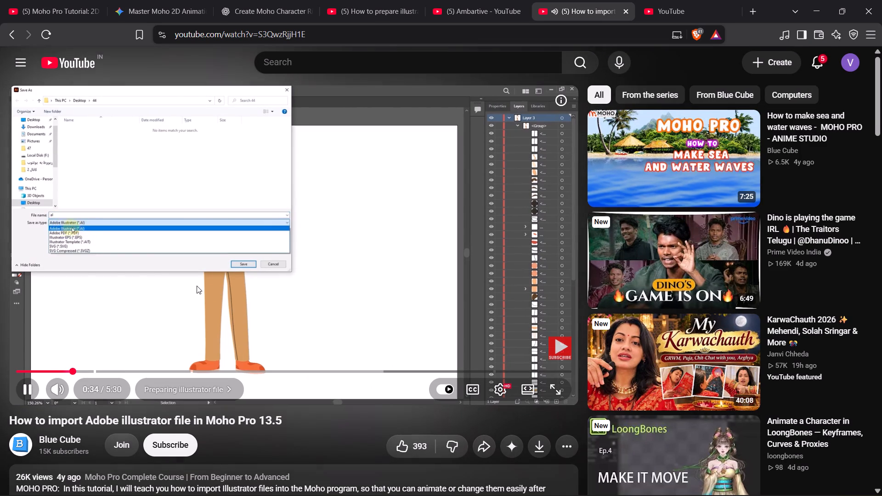
scroll(197, 285, down, 5)
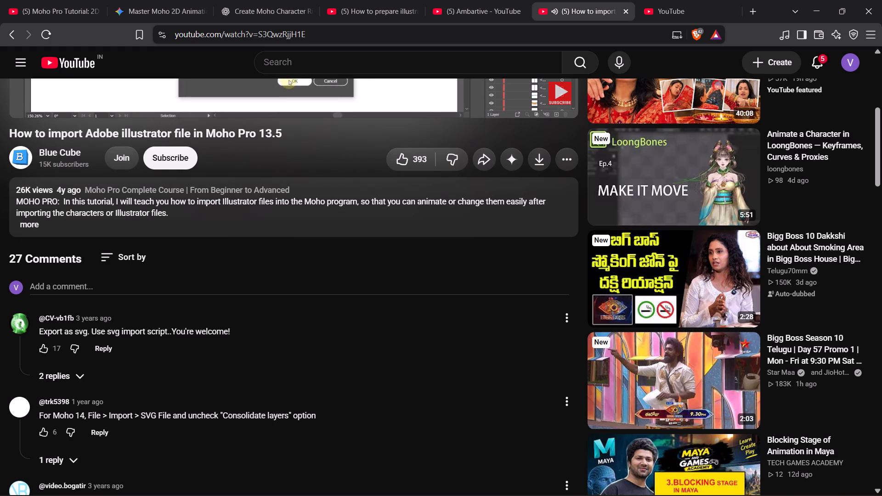
scroll(194, 292, up, 3)
click(304, 188)
scroll(300, 189, down, 4)
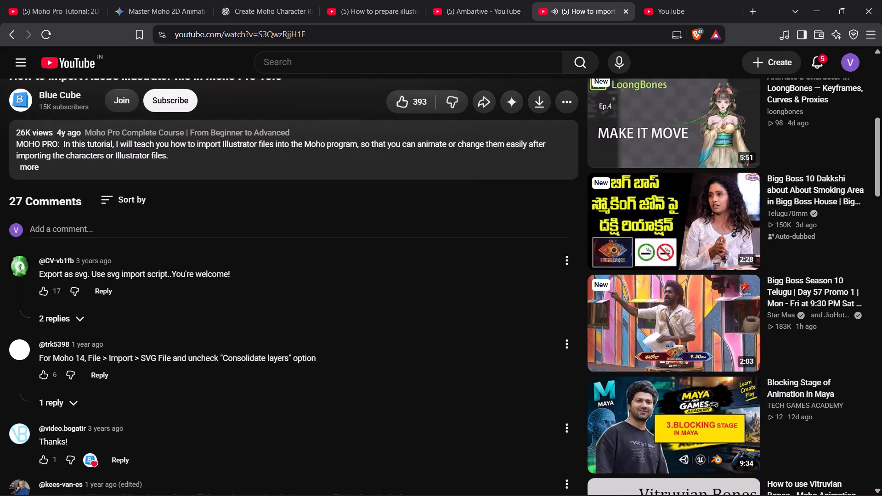
Switch to Moho, create a new project, and close Untitled 5 without saving it.
key(alt+Tab)
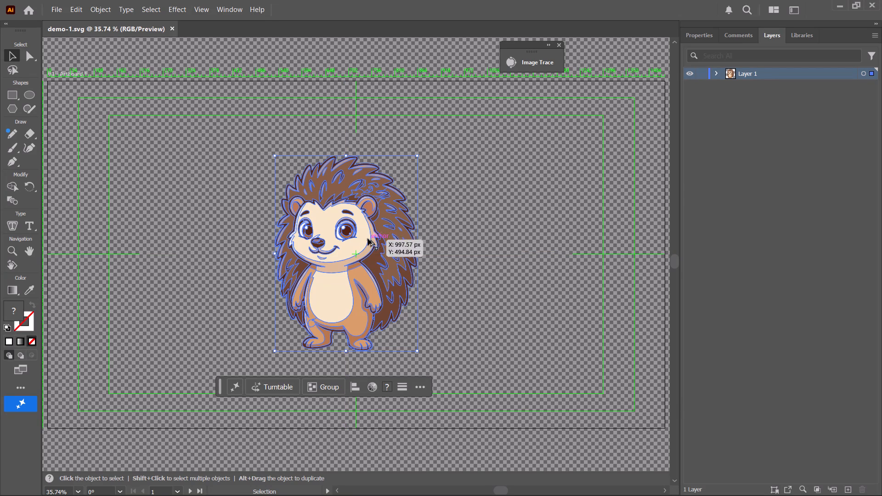
key(alt+Tab)
key(alt+Tab)
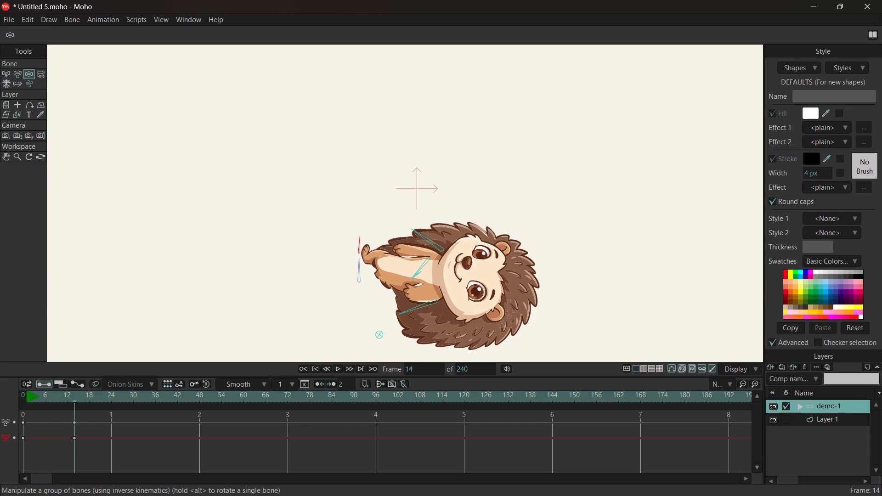
click(9, 20)
click(19, 32)
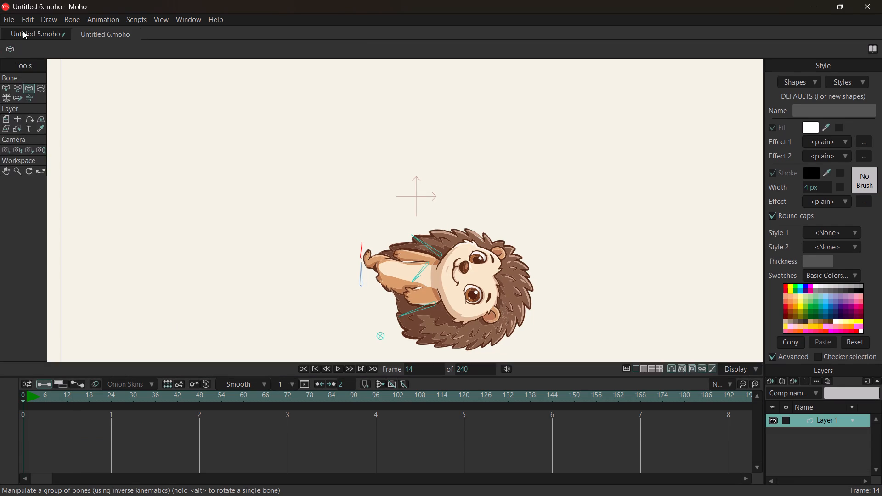
click(7, 32)
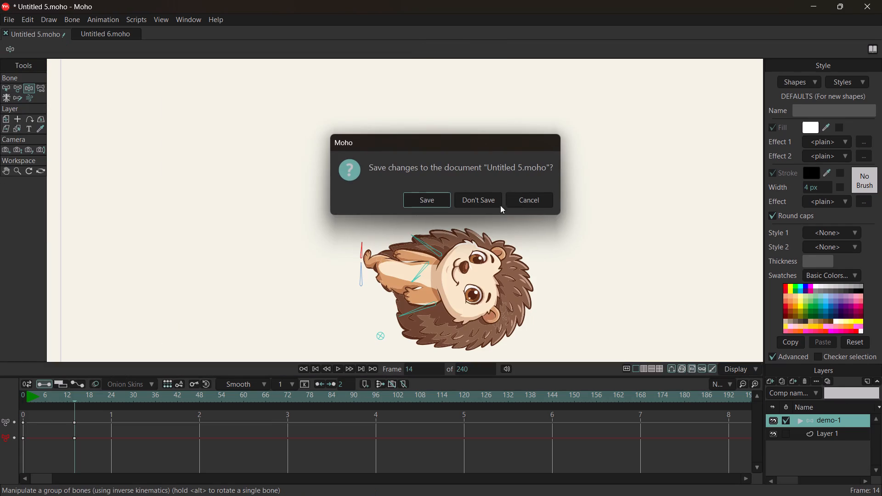
click(490, 199)
Import demo-1.svg from the vector pics folder into the new project with Consolidate layers turned off.
click(10, 16)
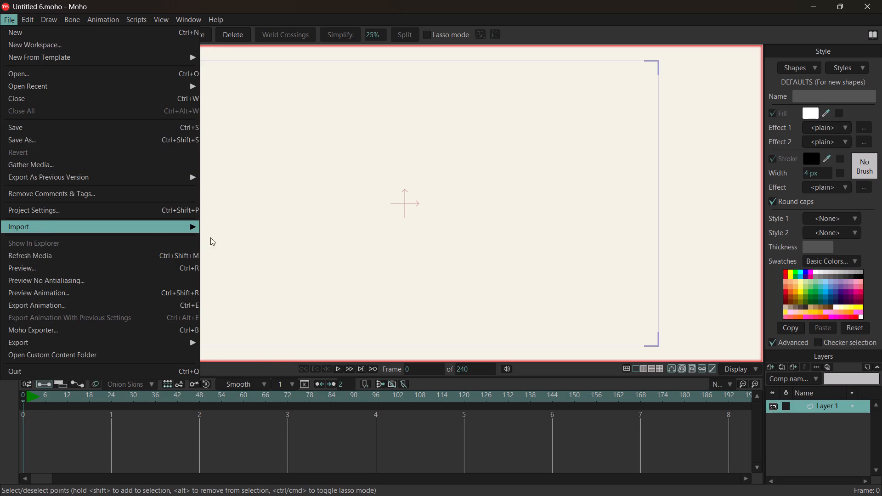
click(245, 294)
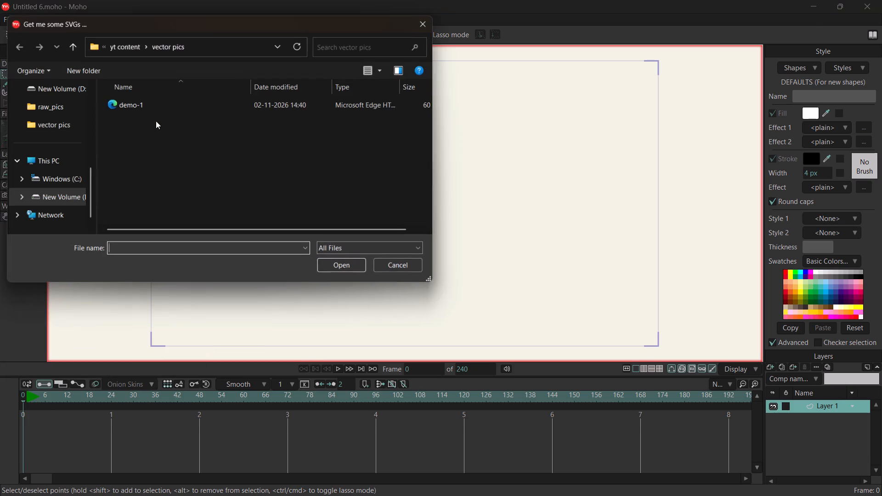
click(134, 105)
click(334, 274)
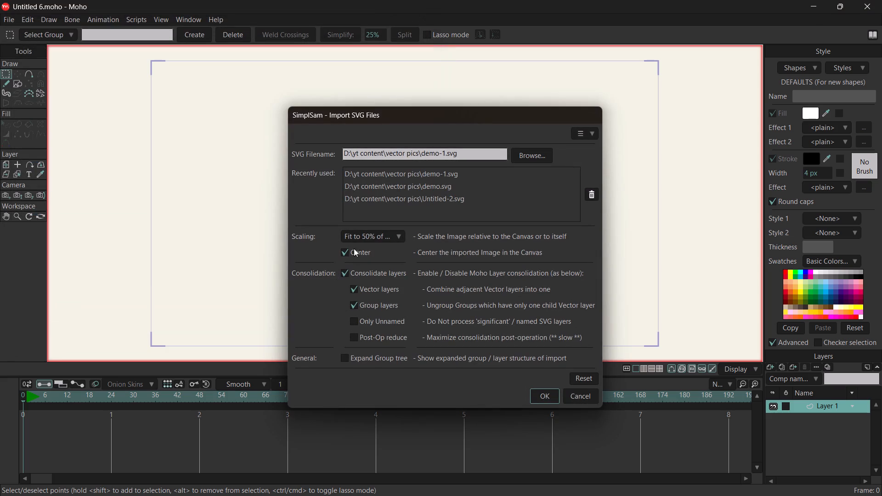
scroll(352, 236, down, 4)
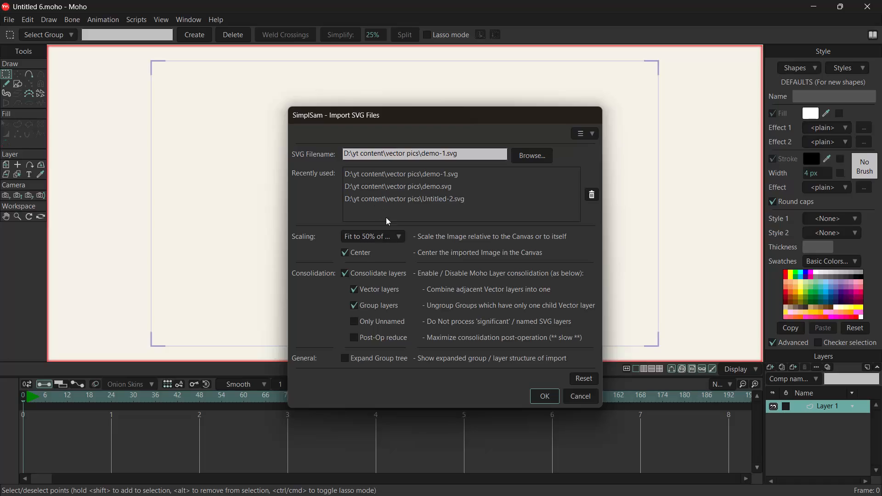
click(347, 273)
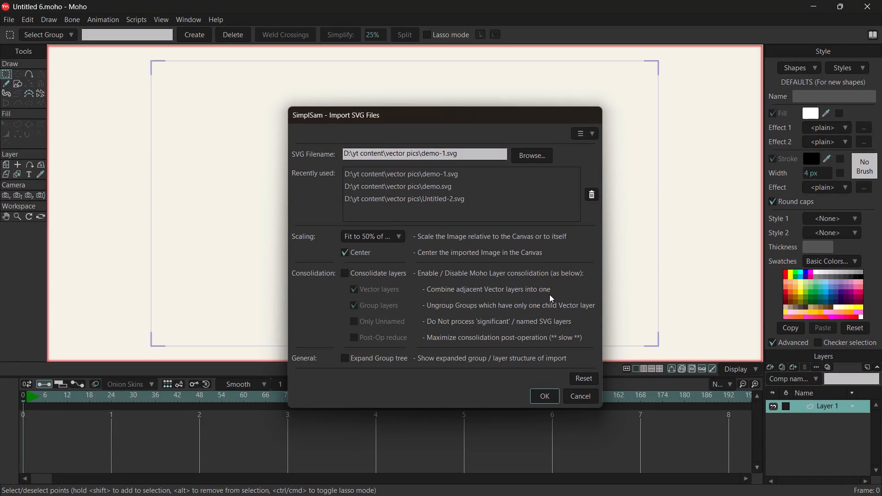
click(543, 401)
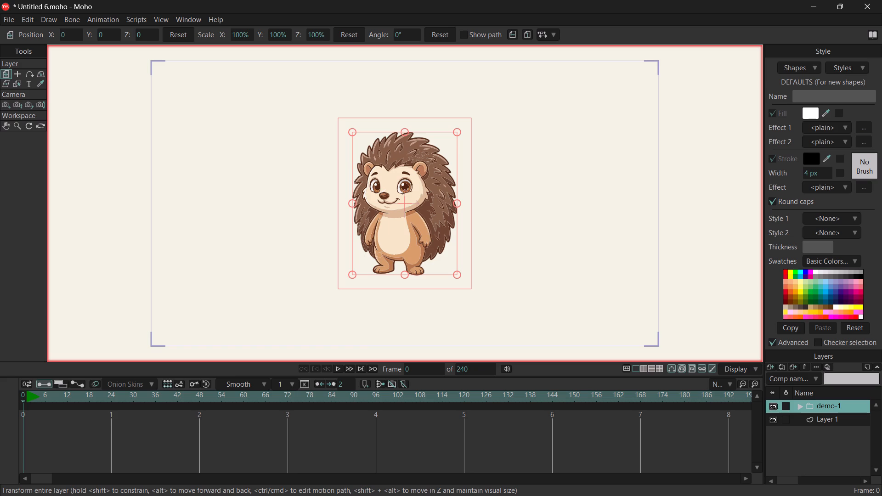
Convert the demo-1 group layer to a bone layer.
click(785, 409)
right_click(828, 407)
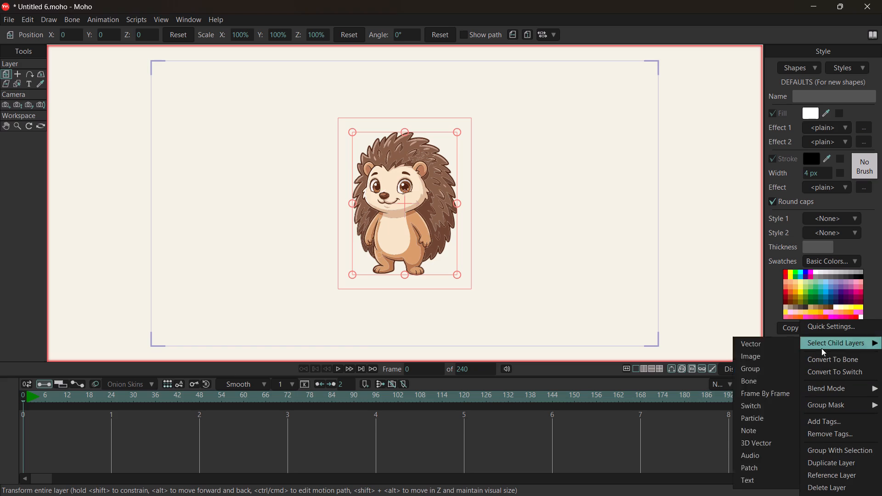
click(827, 360)
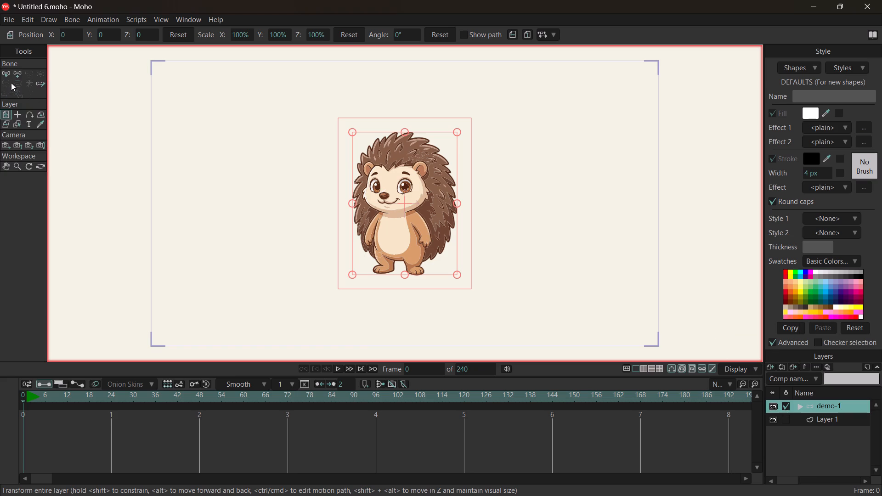
Add a leg bone and a connected foot bone to each of the hedgehog's legs with the Add Bone tool.
click(12, 73)
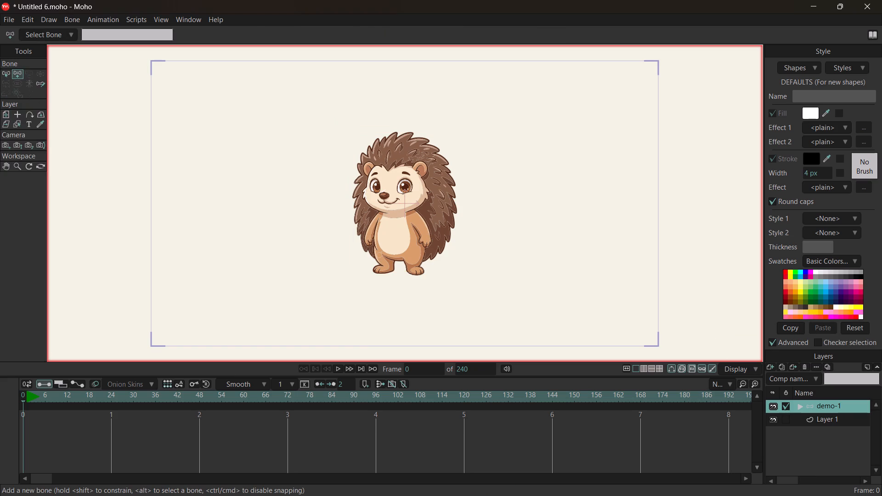
ctrl+scroll(398, 263, up, 4)
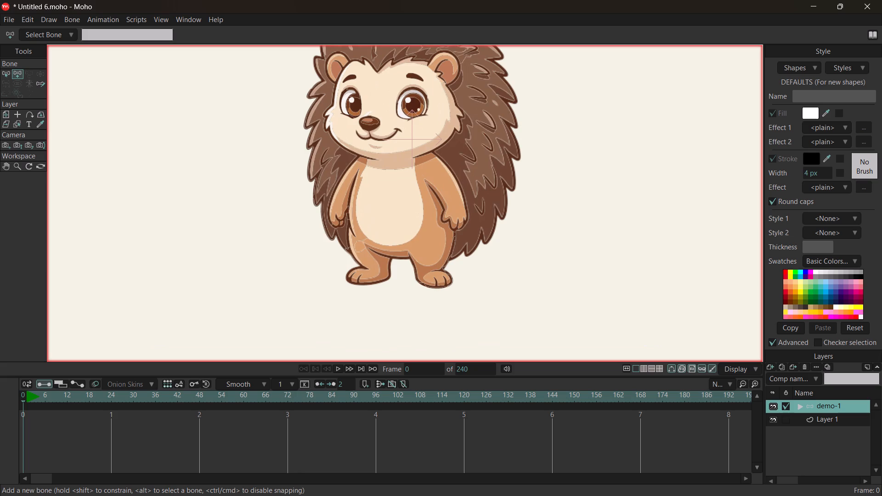
drag(430, 243, 433, 275)
drag(429, 281, 444, 279)
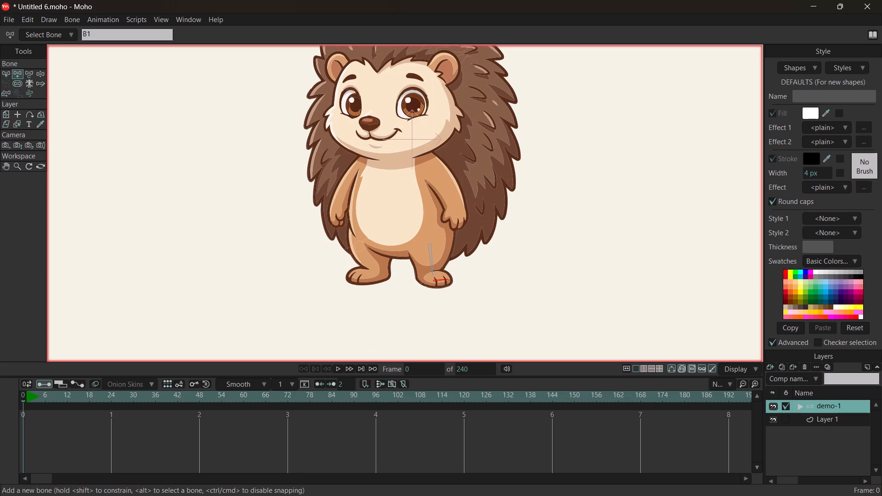
drag(444, 279, 447, 279)
drag(366, 237, 370, 267)
drag(377, 272, 354, 274)
click(298, 286)
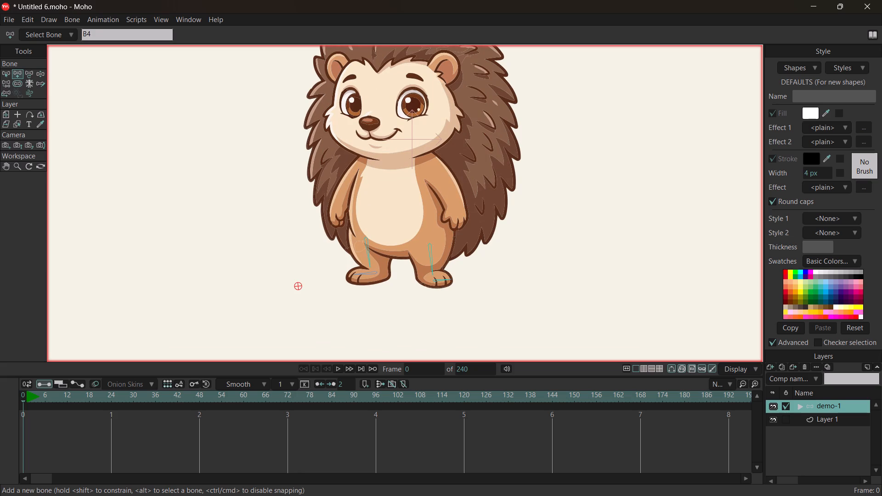
Advance playback to frame 8 and try swinging the foot on the viewer's right with the Manipulate Bones tool.
click(341, 374)
double_click(338, 372)
scroll(383, 289, up, 2)
scroll(384, 289, down, 2)
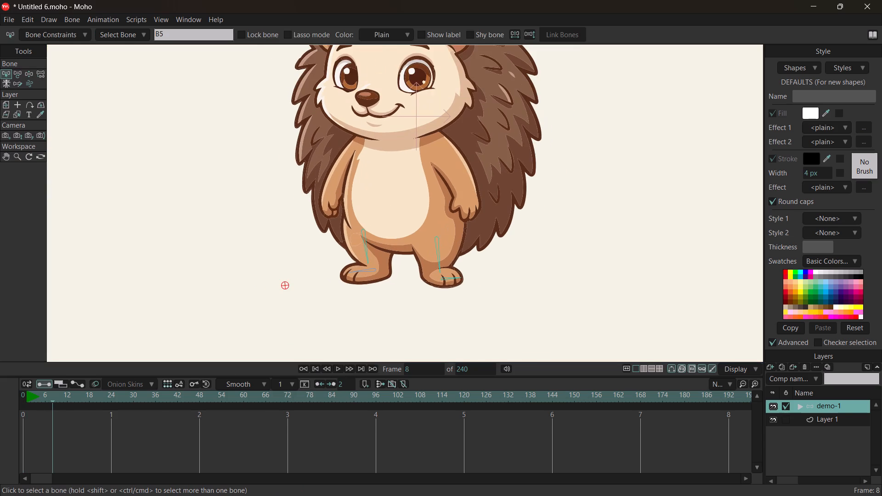
click(27, 73)
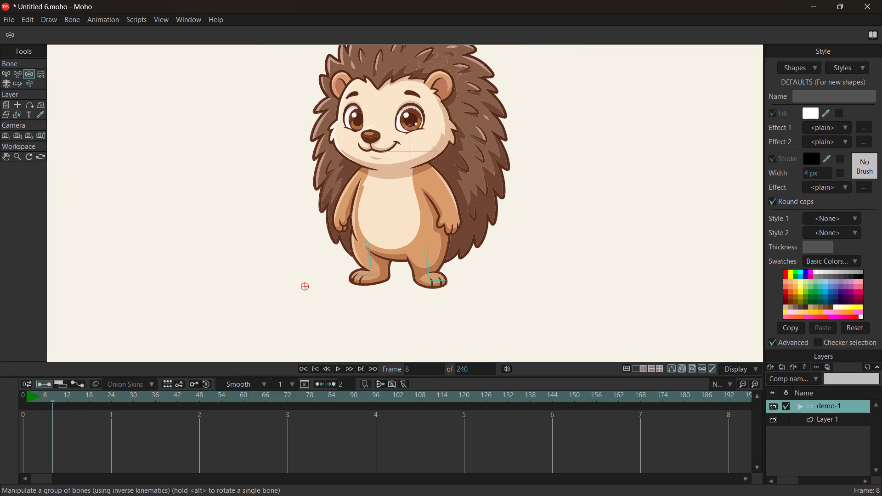
drag(435, 281, 399, 287)
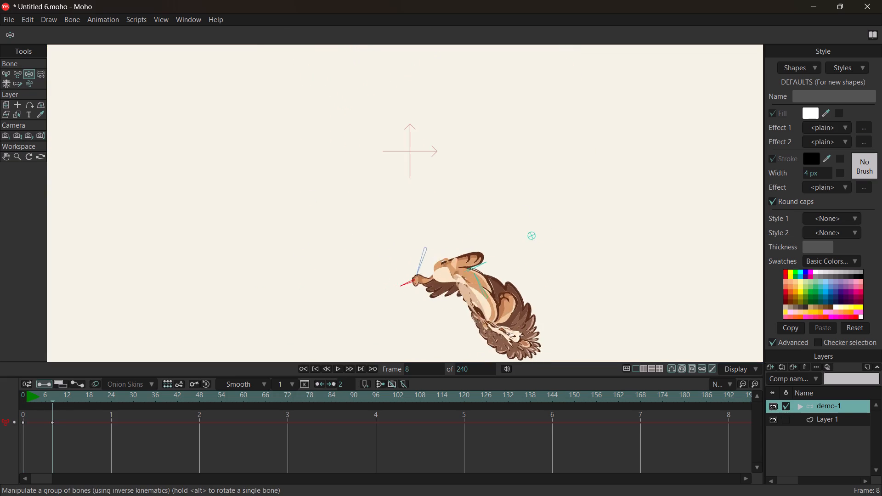
drag(399, 287, 391, 228)
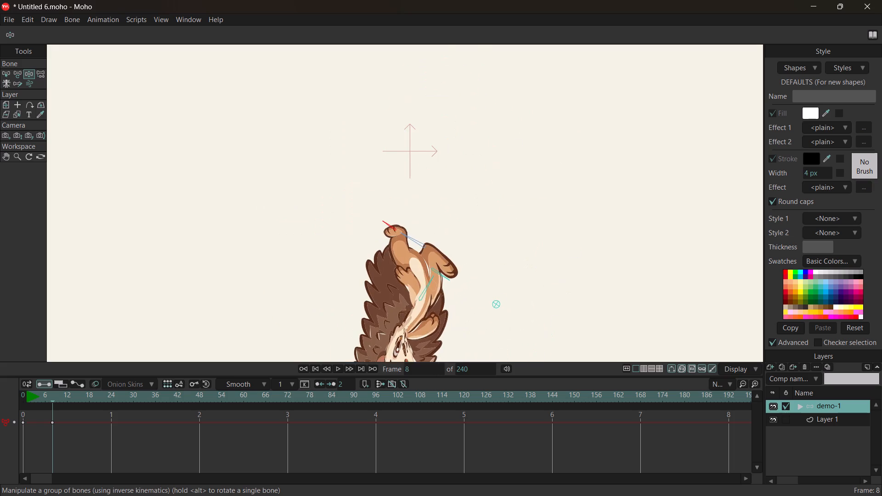
drag(391, 228, 424, 255)
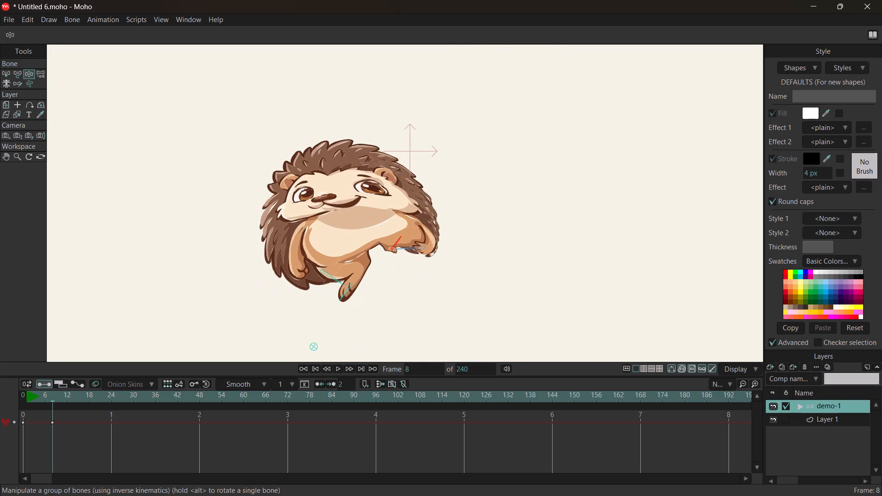
drag(424, 255, 430, 292)
Try posing the leg bone on the viewer's left at frame 8, swinging it in several directions.
ctrl+scroll(429, 285, down, 2)
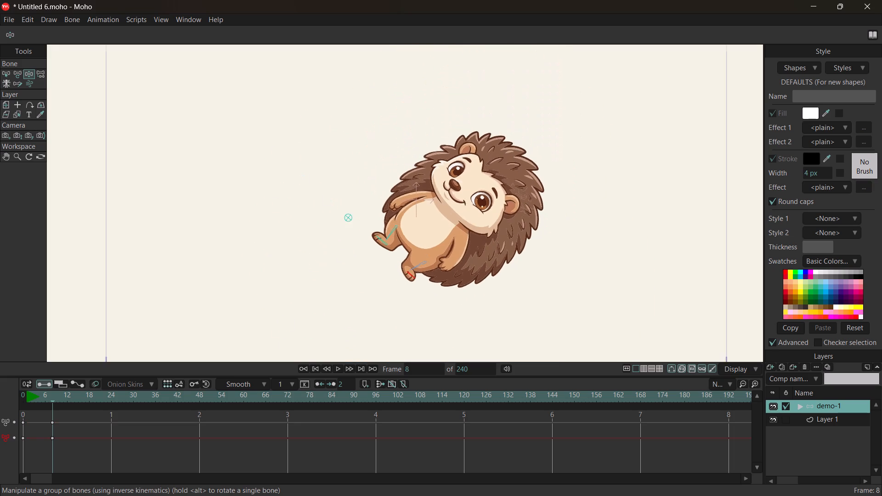
ctrl+scroll(429, 285, down, 1)
drag(421, 215, 441, 215)
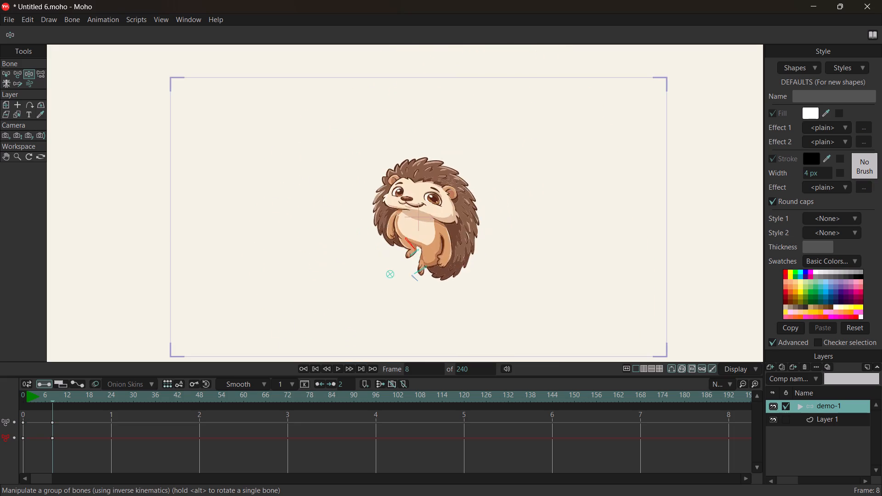
drag(441, 215, 425, 272)
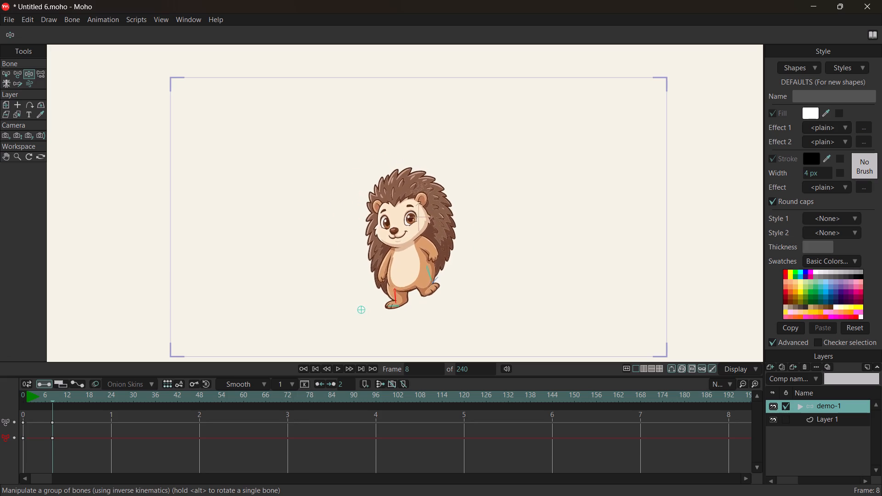
drag(425, 272, 435, 275)
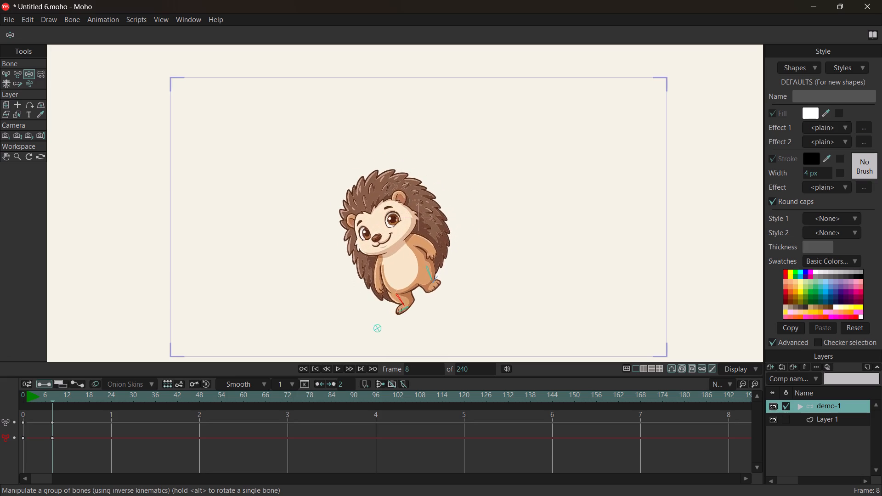
drag(435, 275, 421, 280)
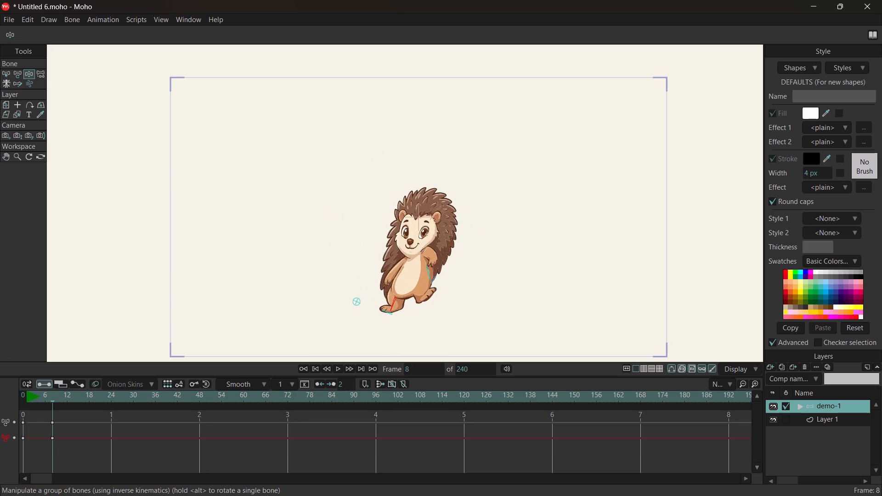
drag(421, 280, 430, 257)
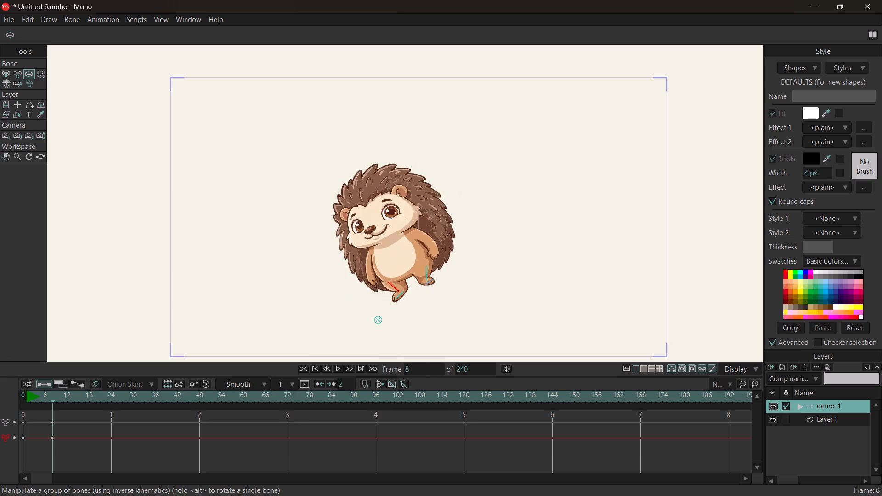
drag(430, 257, 420, 255)
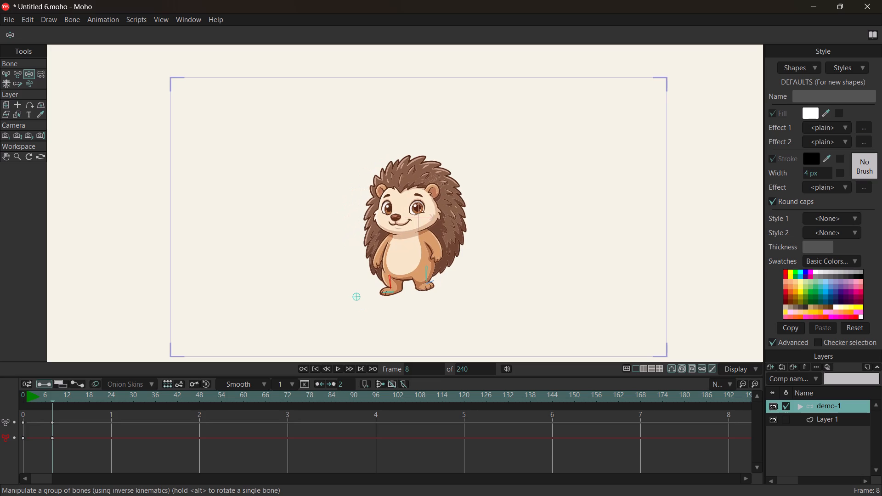
Try posing the foot and leg bones on the viewer's right at frame 8.
double_click(430, 283)
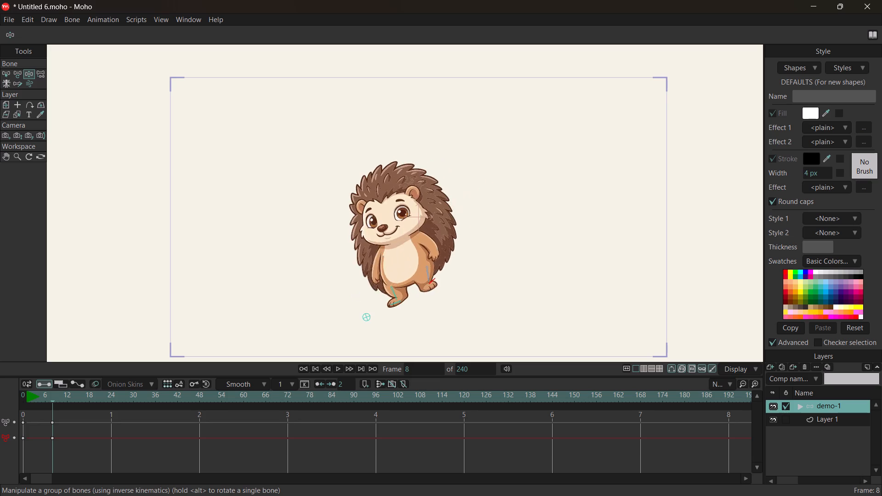
click(428, 272)
drag(429, 272, 400, 246)
click(439, 256)
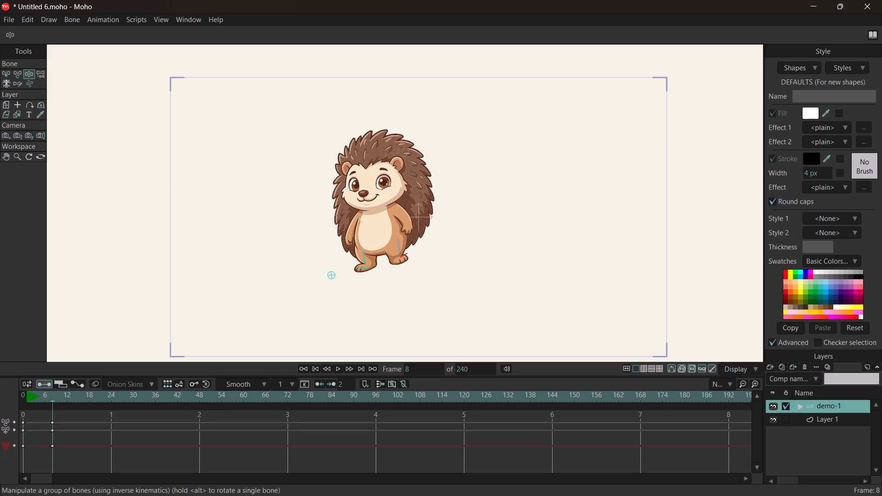
Switch to the browser and skim the Illustrator-to-Moho tutorial's section on importing the file into Moho.
key(alt+Tab)
key(alt+Tab)
key(alt+Tab)
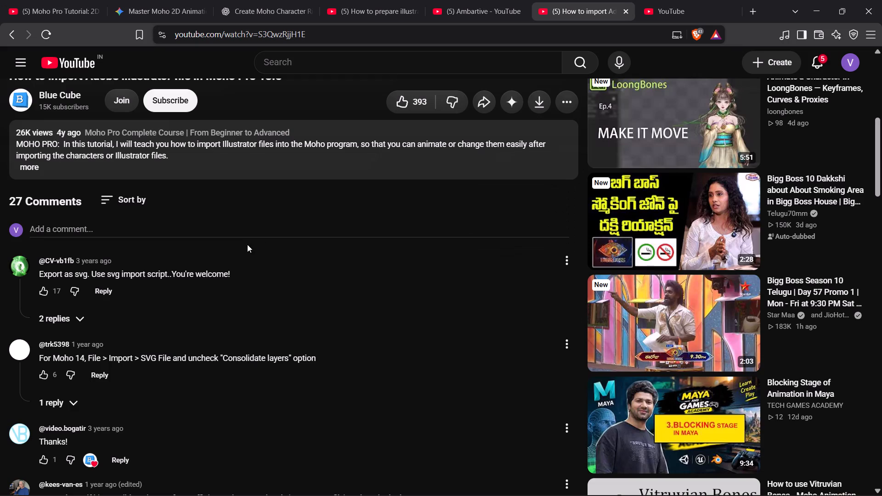
scroll(243, 251, up, 3)
scroll(282, 266, up, 4)
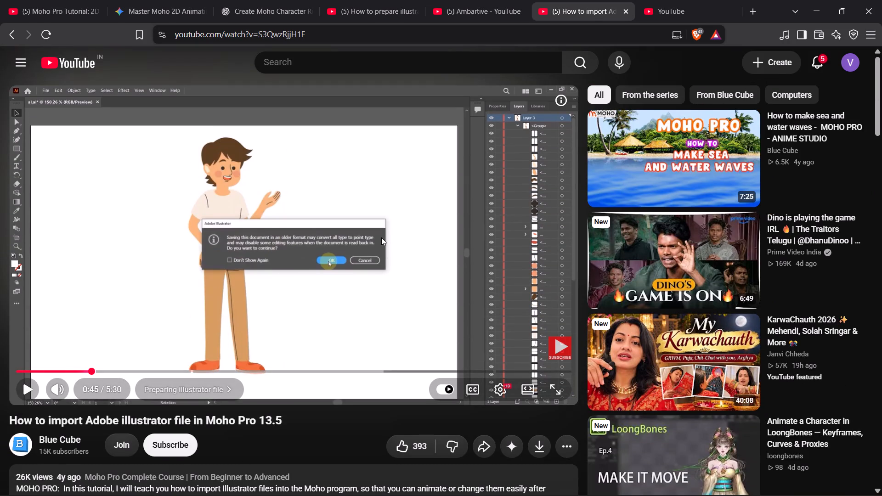
click(381, 238)
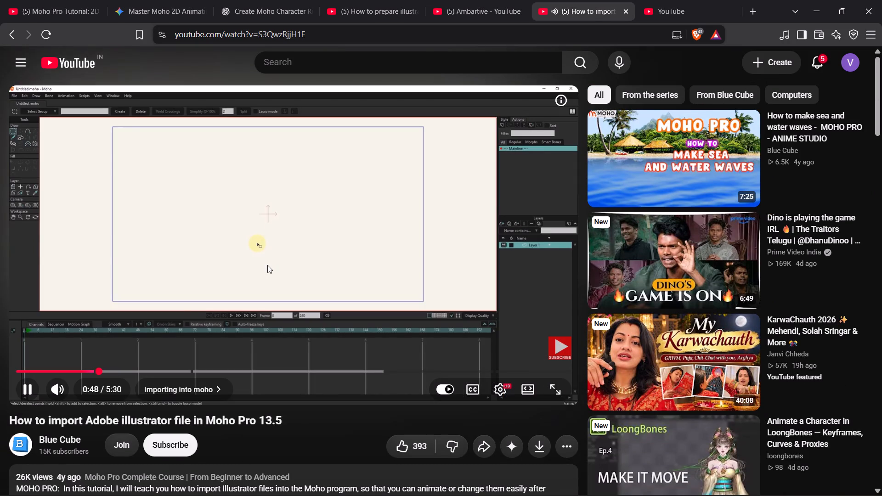
key(Right)
key(Right)
key(Right)
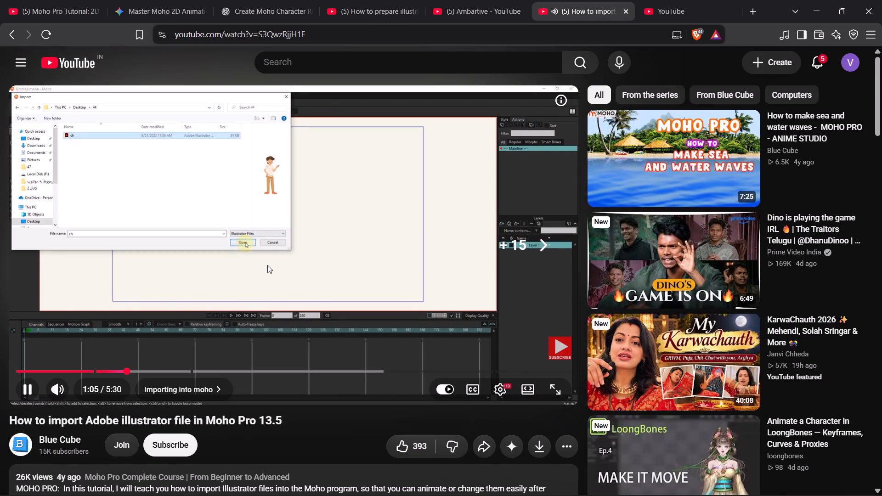
key(Right)
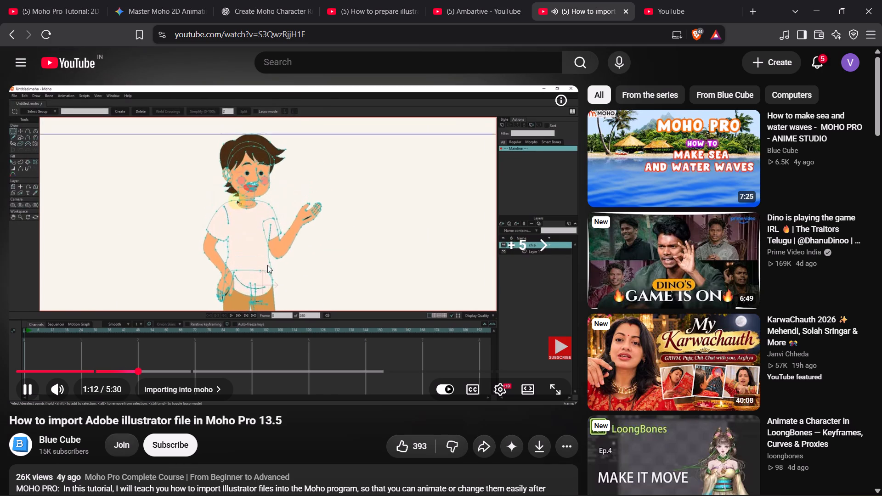
key(Right)
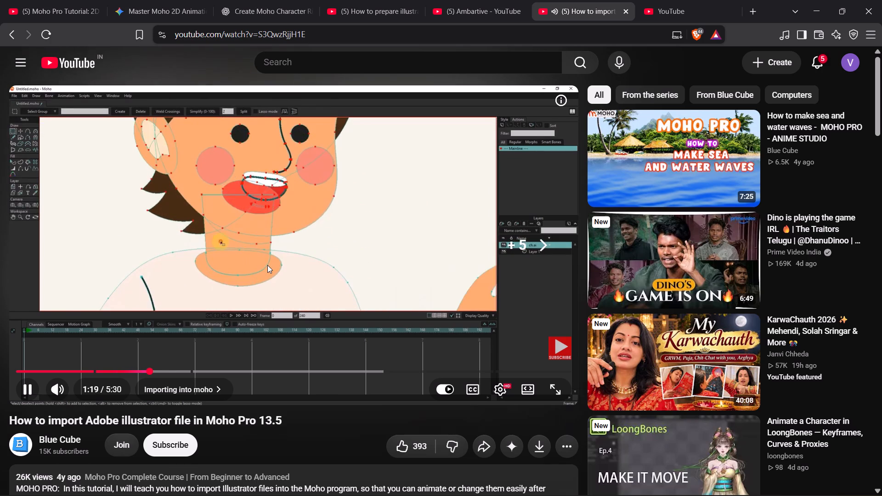
Skim the Illustrator-to-Moho tutorial's section on organizing character layers, then pause the video.
key(Right)
key(Right)
key(Right)
key(Right)
key(Right)
key(Right)
key(Right)
key(Right)
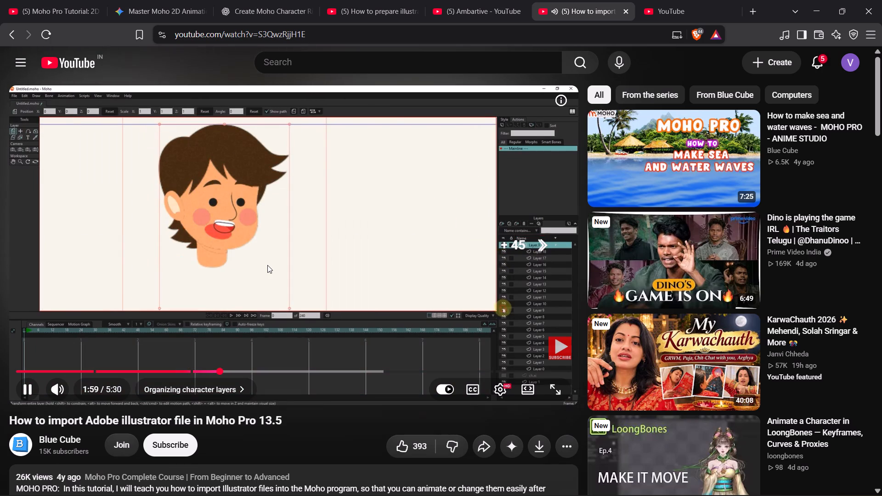
key(Right)
key(Right)
key(Right)
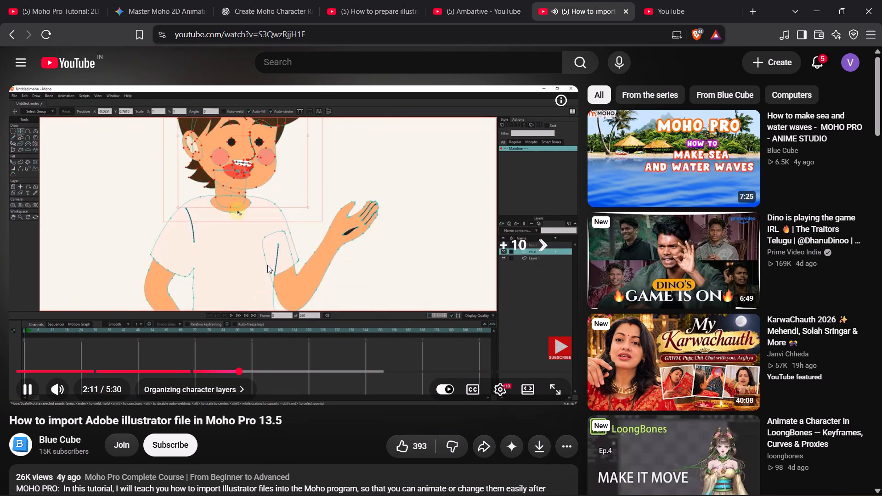
key(Right)
key(Right)
key(Right)
key(Right)
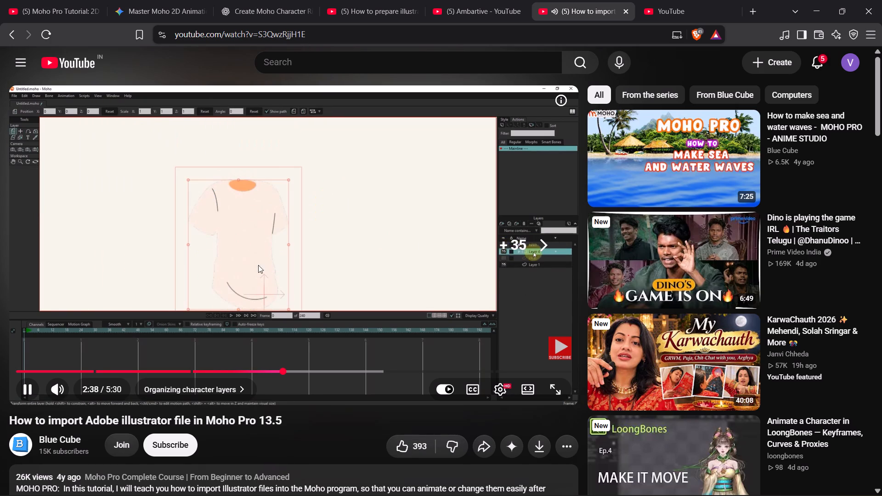
click(226, 247)
Read the tutorial's comments, including the replies about exporting Moho to Illustrator, for advice on SVG import, layers and bone rigging.
scroll(227, 241, down, 4)
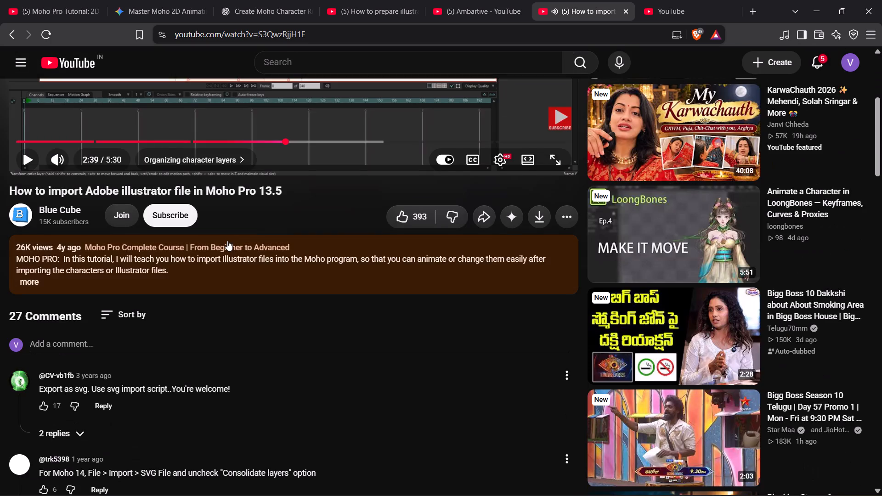
scroll(227, 241, down, 5)
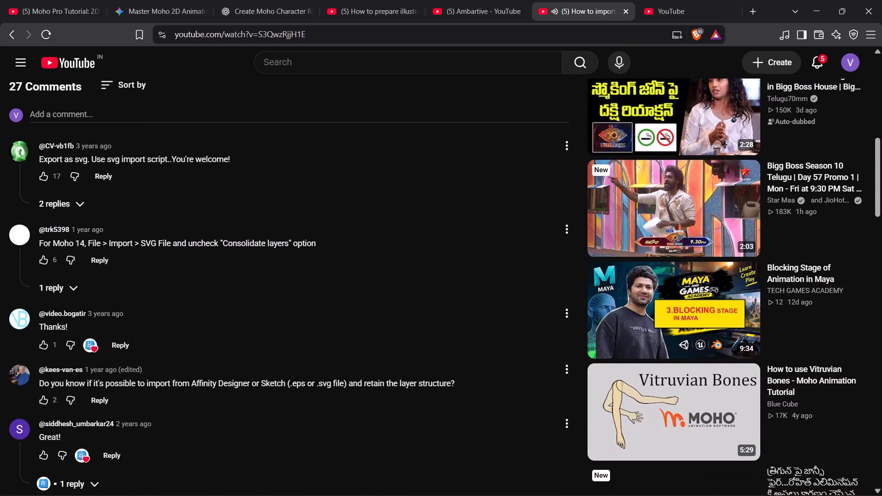
scroll(232, 243, down, 1)
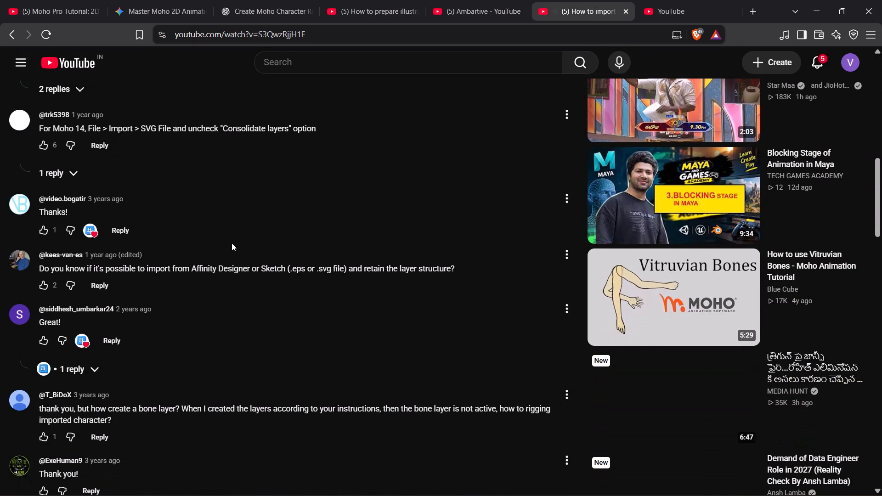
scroll(232, 244, down, 2)
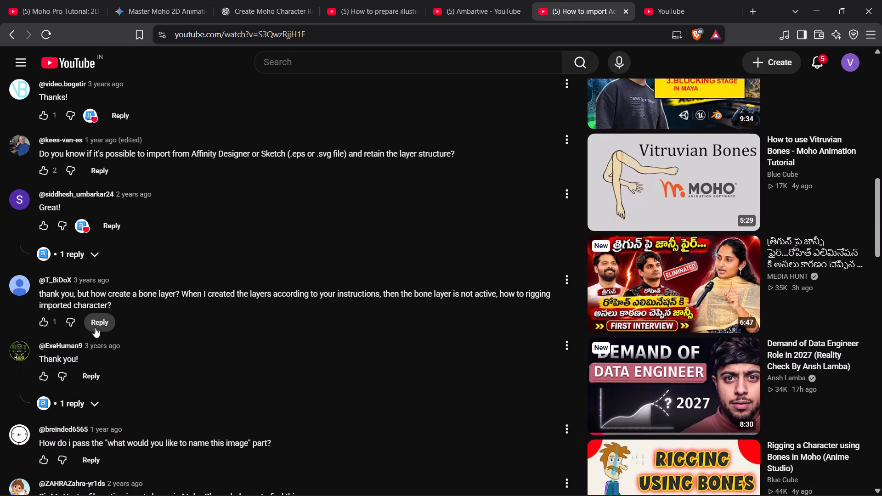
scroll(96, 325, down, 2)
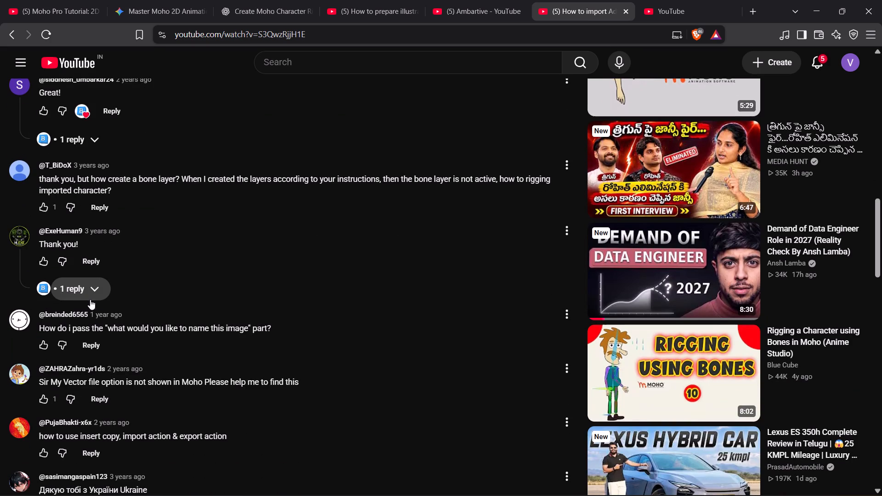
scroll(89, 292, down, 2)
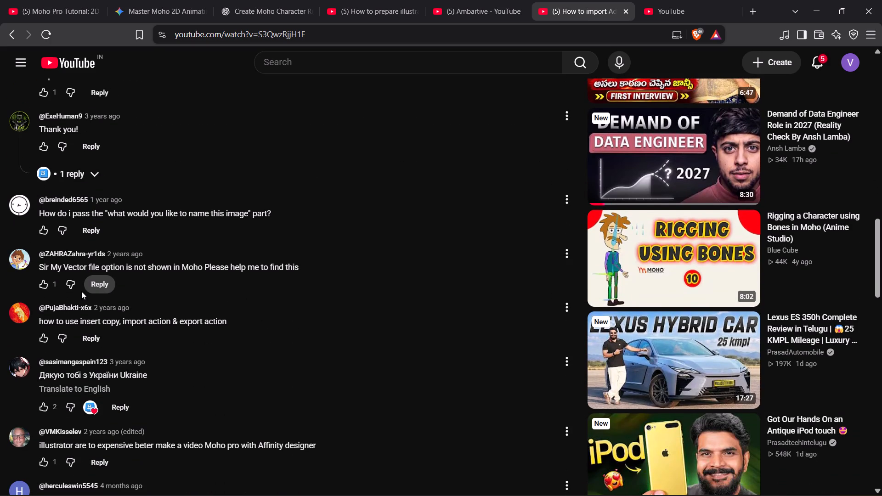
scroll(81, 291, down, 2)
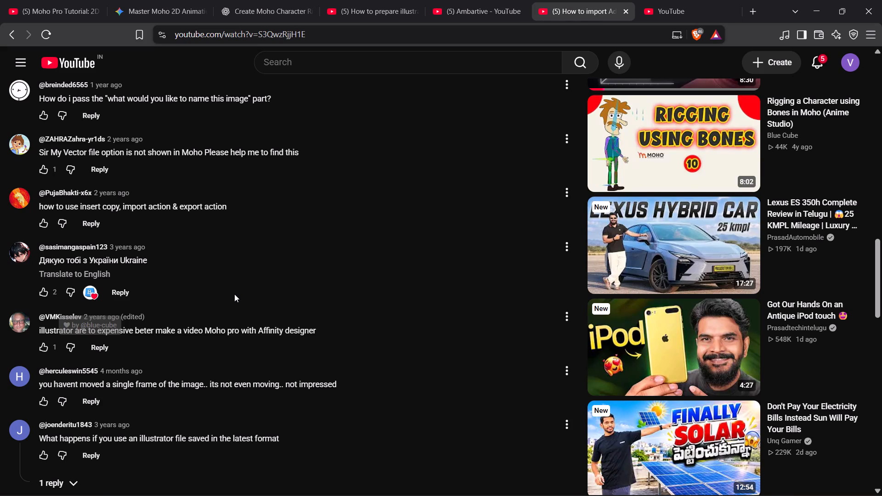
scroll(230, 288, down, 3)
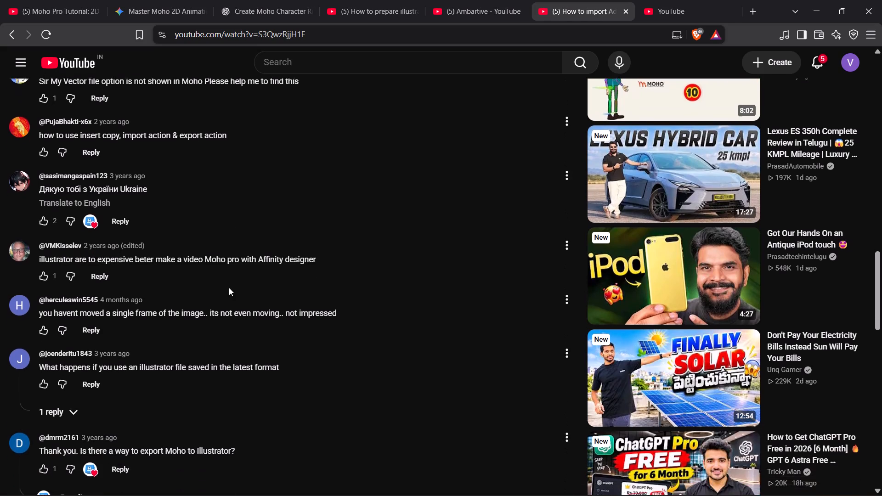
scroll(229, 287, down, 1)
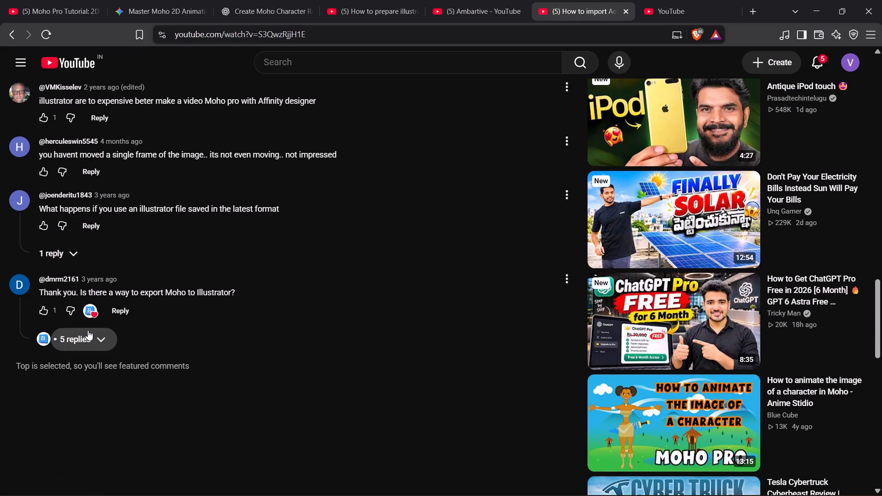
click(78, 341)
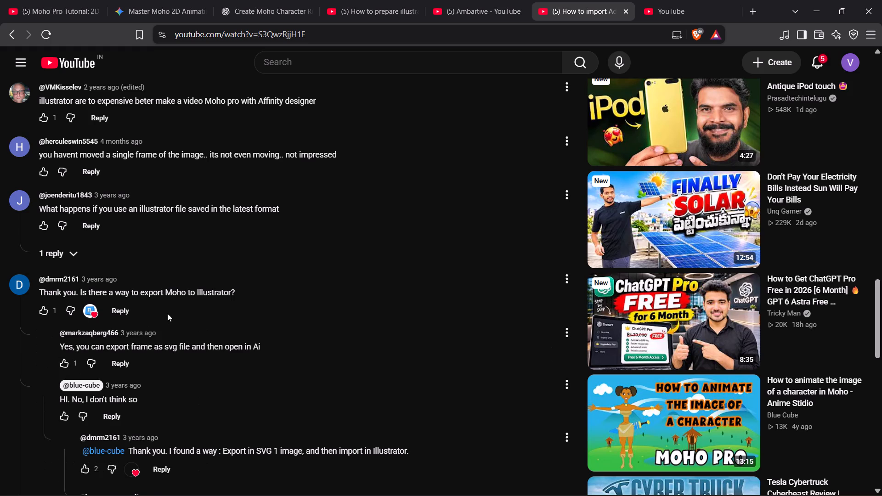
scroll(165, 313, down, 1)
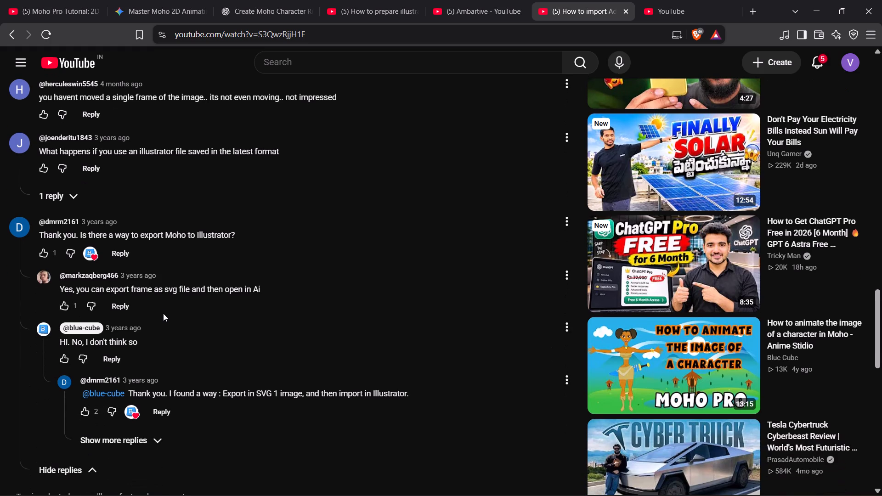
scroll(163, 313, down, 2)
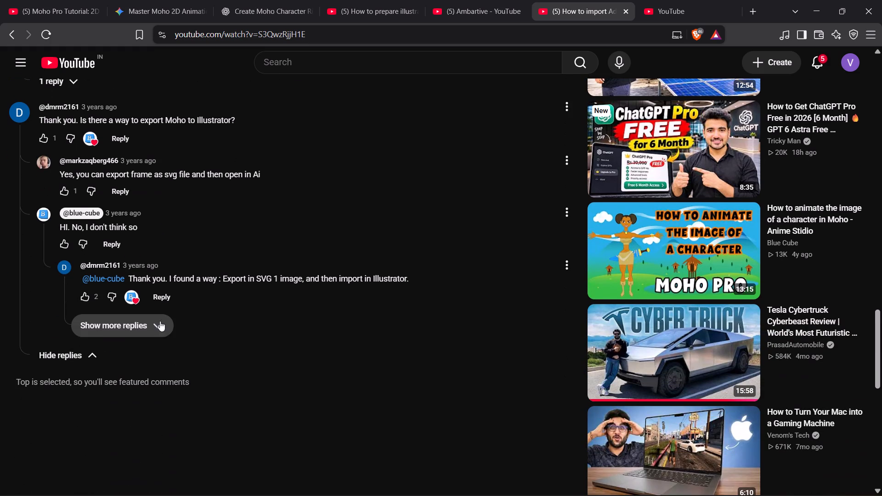
scroll(151, 330, up, 20)
scroll(151, 330, up, 10)
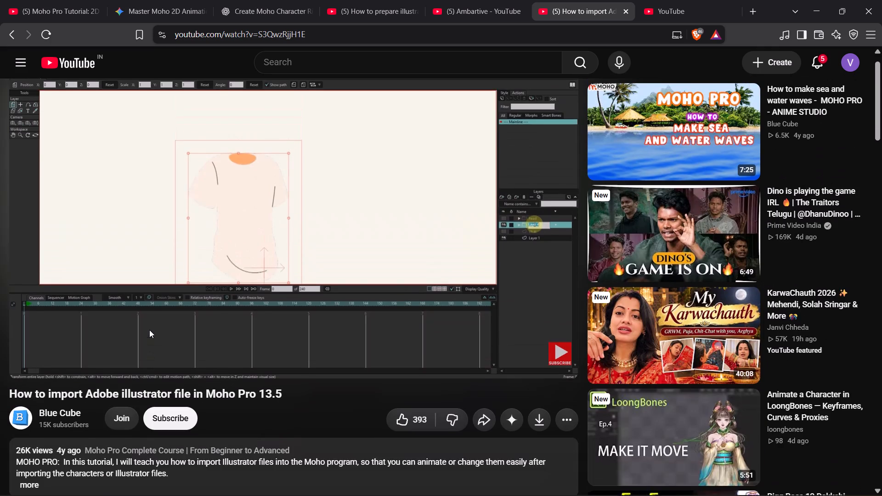
Return to the results for organizing vectors by body parts and open the first "How to separate vectors in Illustrator" video in a new tab.
click(475, 0)
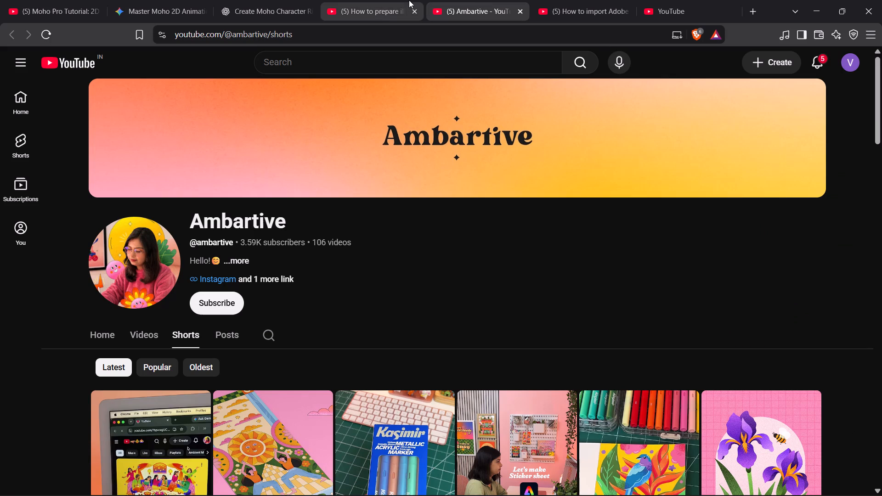
click(374, 0)
click(377, 160)
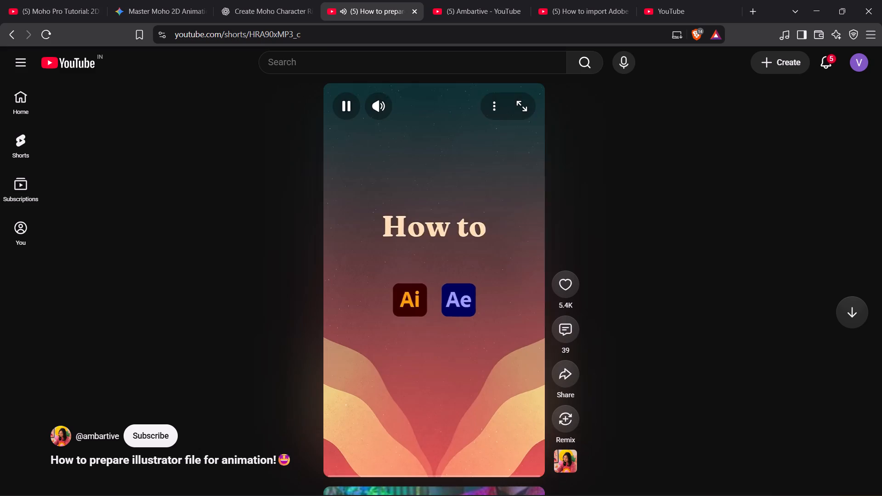
click(10, 33)
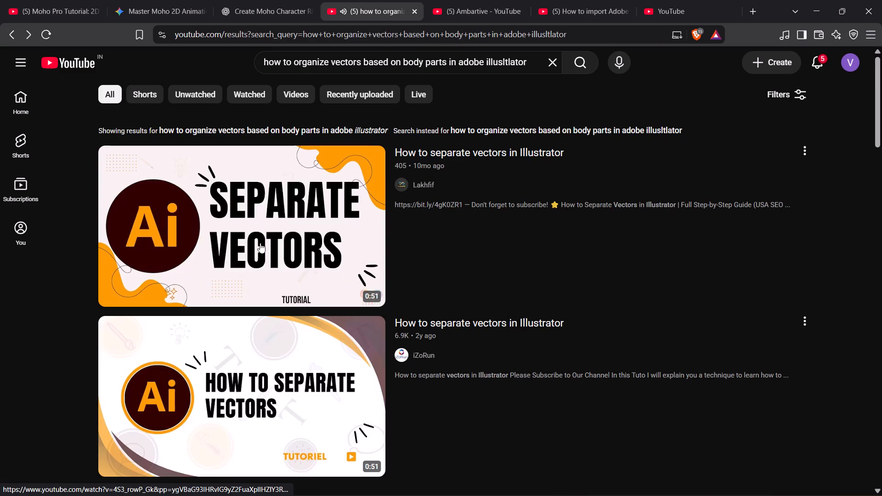
scroll(231, 235, down, 5)
scroll(231, 235, up, 6)
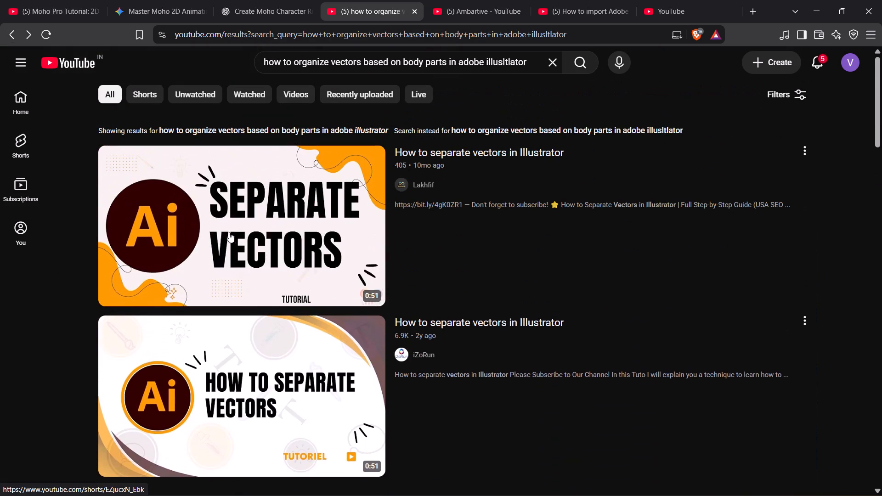
click(357, 200)
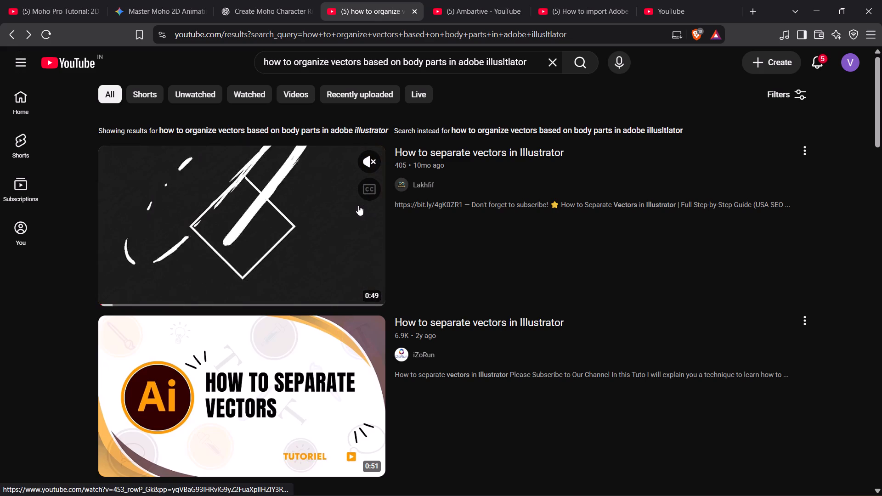
right_click(325, 214)
click(384, 153)
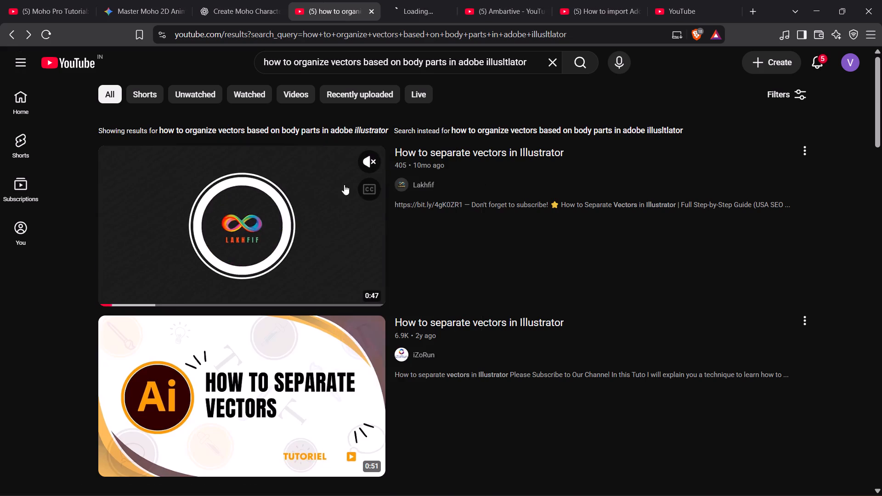
Open the "How To Separate Vector Objects And Create New Layers For Them" tutorial from the search results.
scroll(328, 203, down, 9)
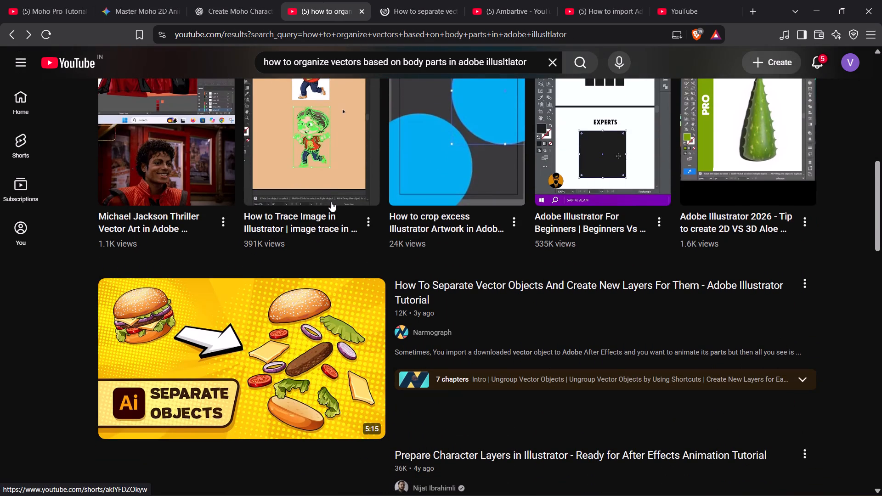
click(291, 303)
Skim the "How to separate vectors in Illustrator" video around its Direct Selection Tool instructions, then pause it.
click(396, 0)
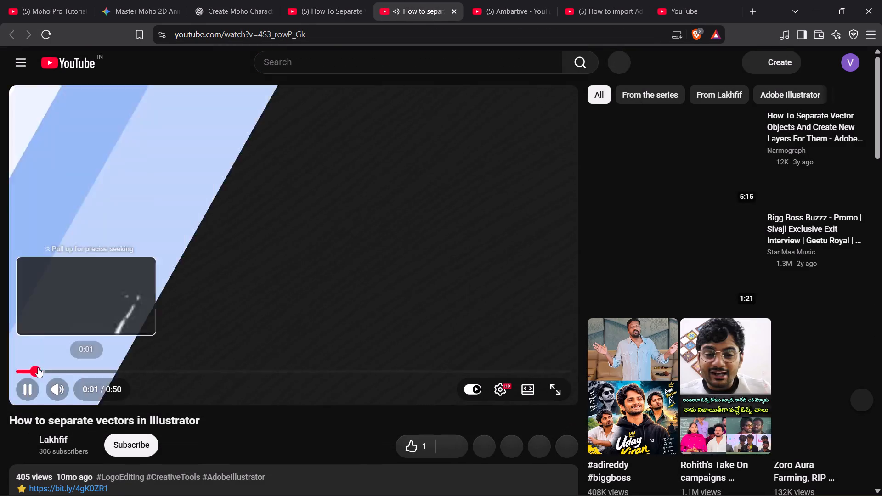
click(133, 371)
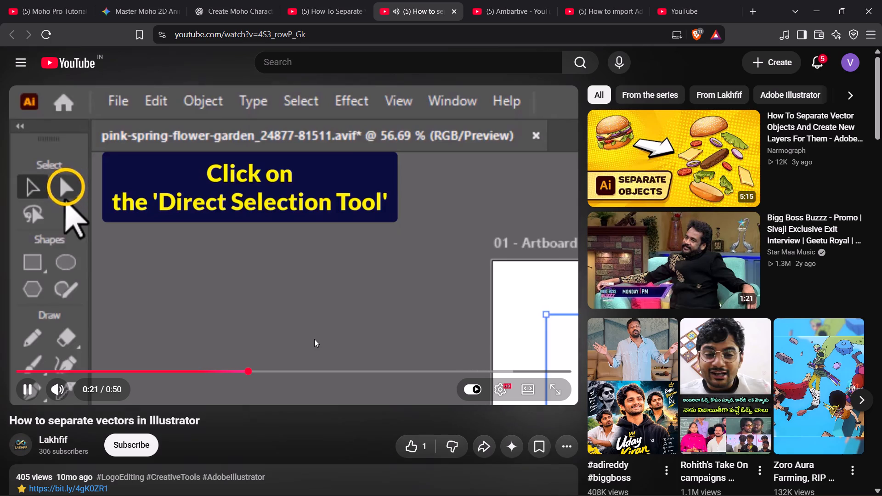
click(291, 367)
click(317, 369)
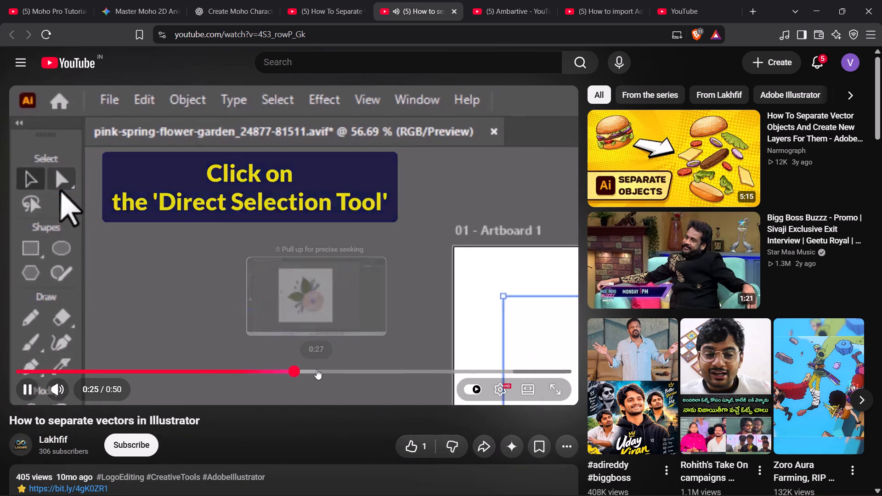
click(289, 366)
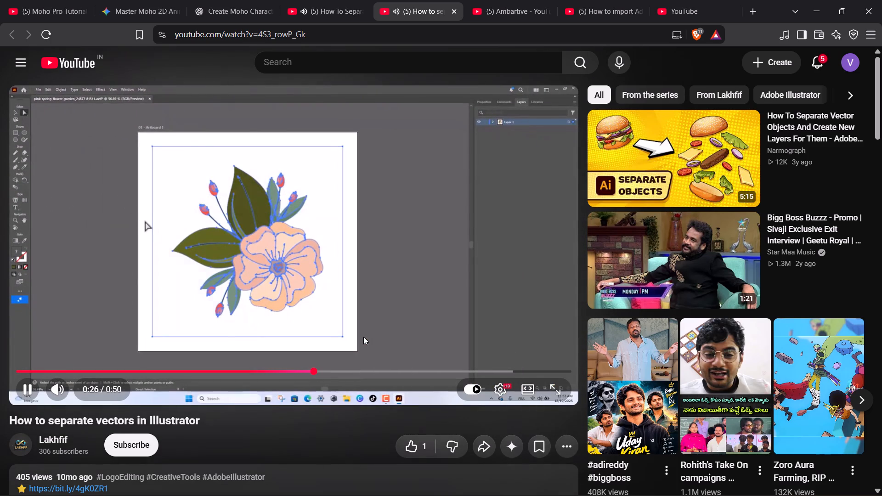
click(393, 244)
Go through the open tutorial tabs and pause the Moho import video and the vector-object separation video.
click(537, 0)
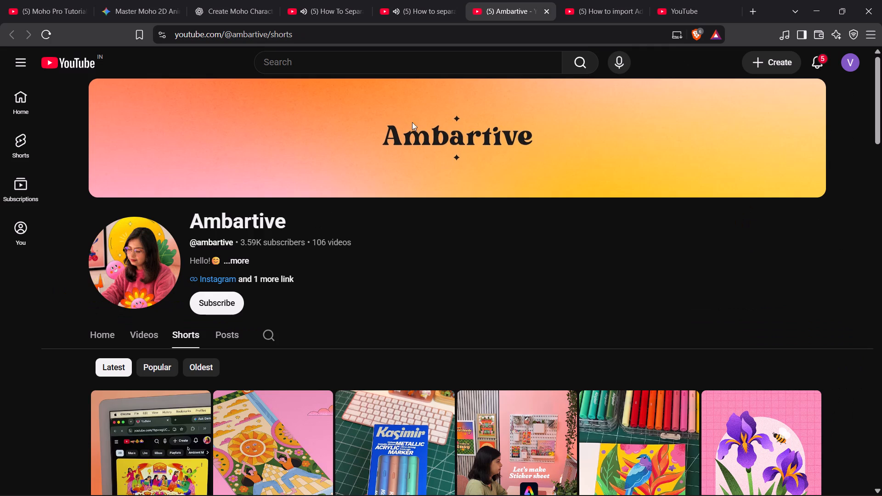
click(585, 0)
click(485, 214)
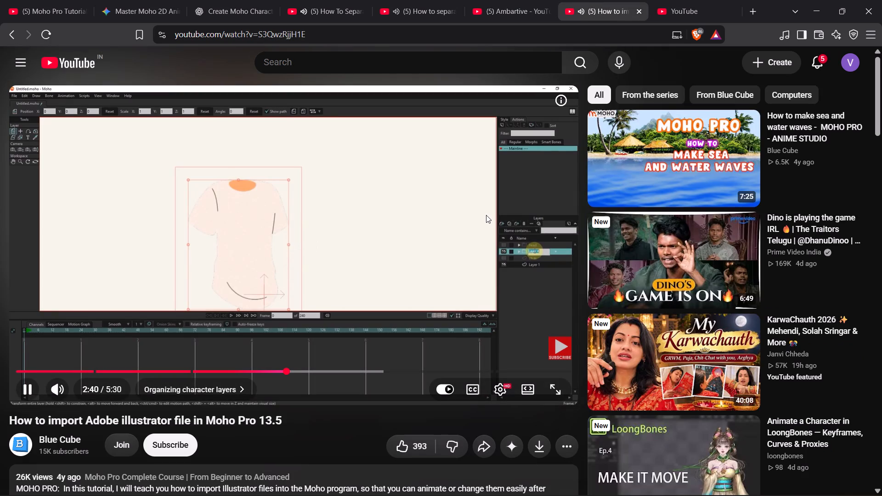
click(574, 184)
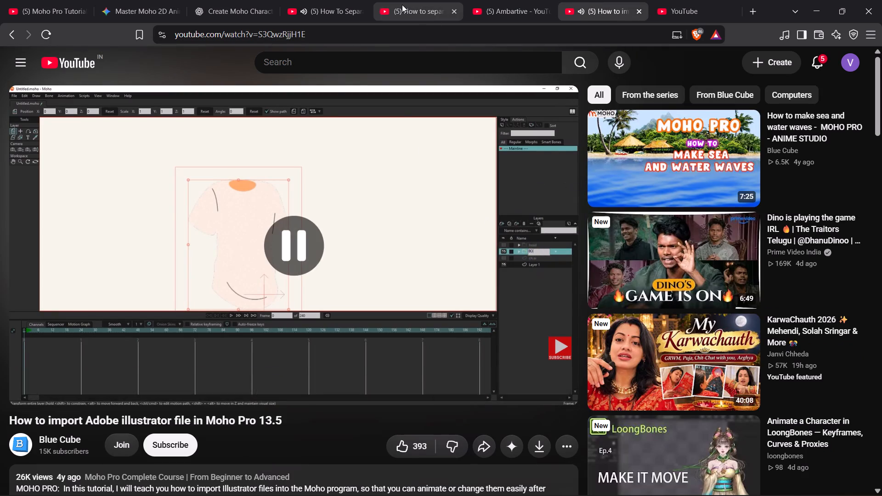
click(402, 5)
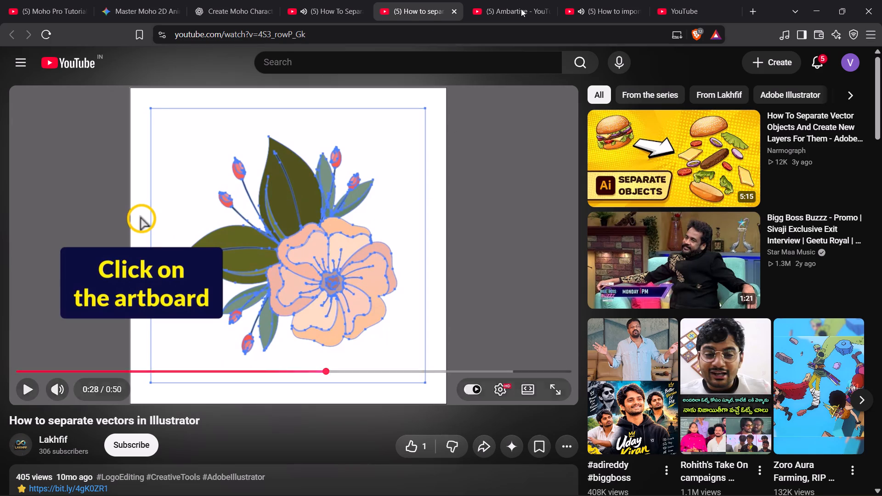
click(507, 1)
click(580, 0)
click(359, 249)
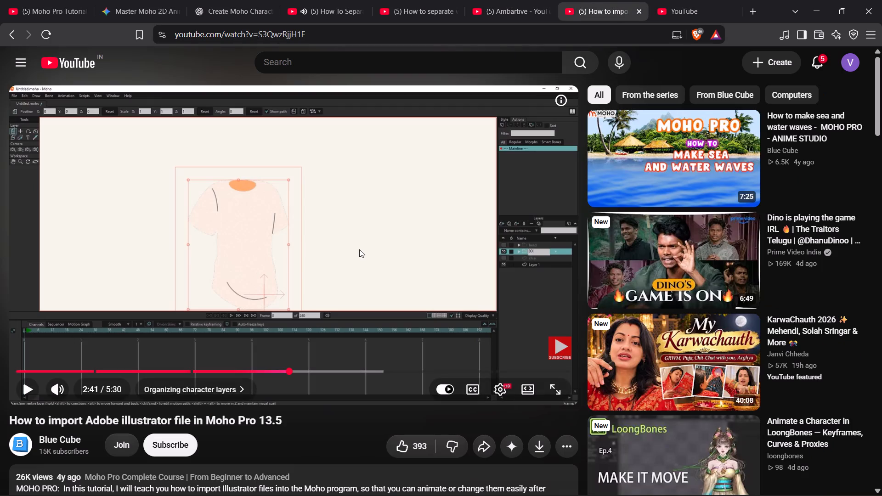
click(358, 248)
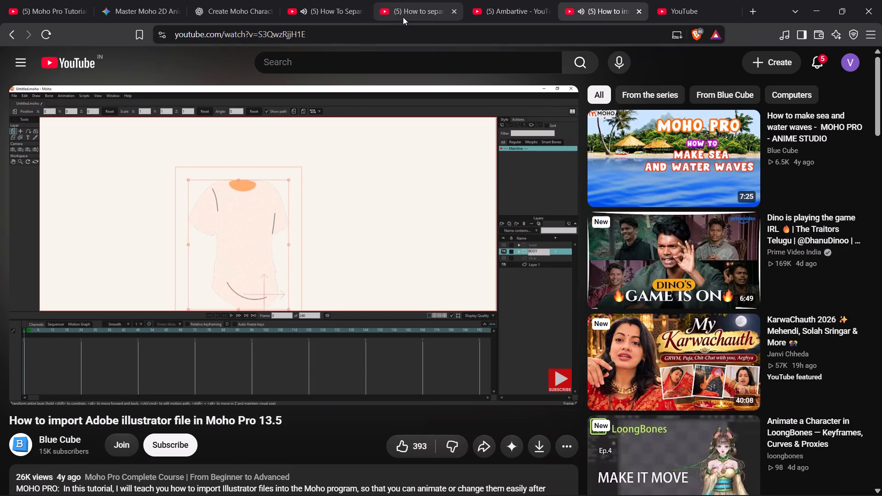
click(403, 17)
click(339, 11)
click(353, 184)
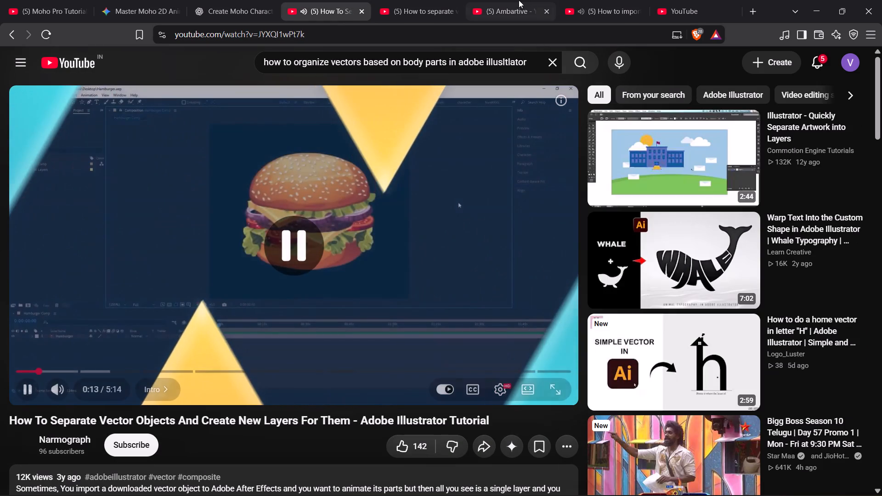
Watch the "How to separate vectors in Illustrator" video full screen, replay its artboard selection part, and close its tab.
click(411, 6)
click(392, 190)
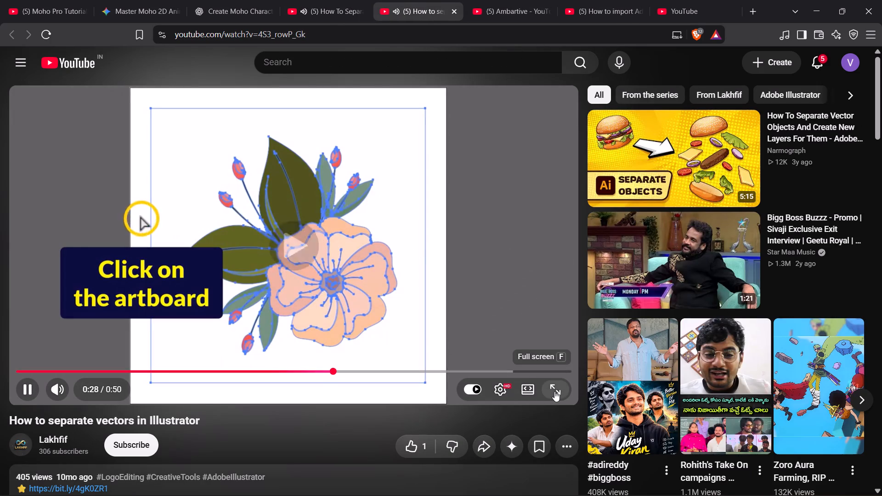
click(556, 391)
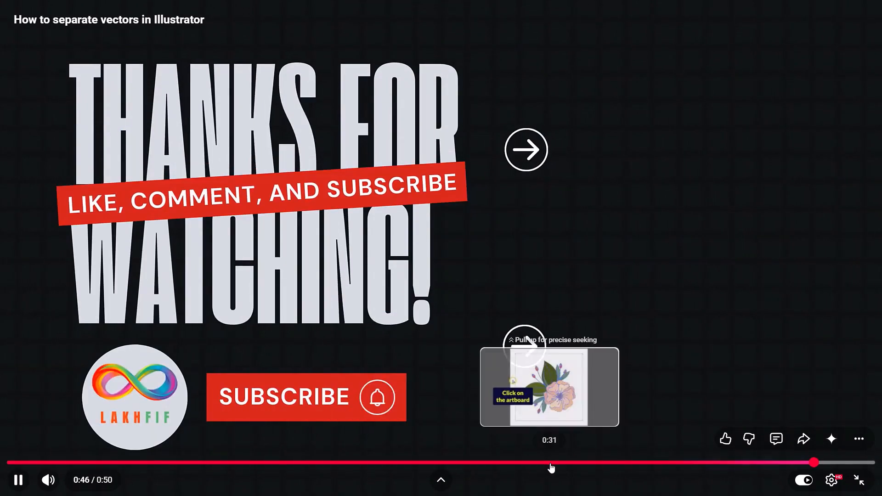
click(550, 465)
click(446, 465)
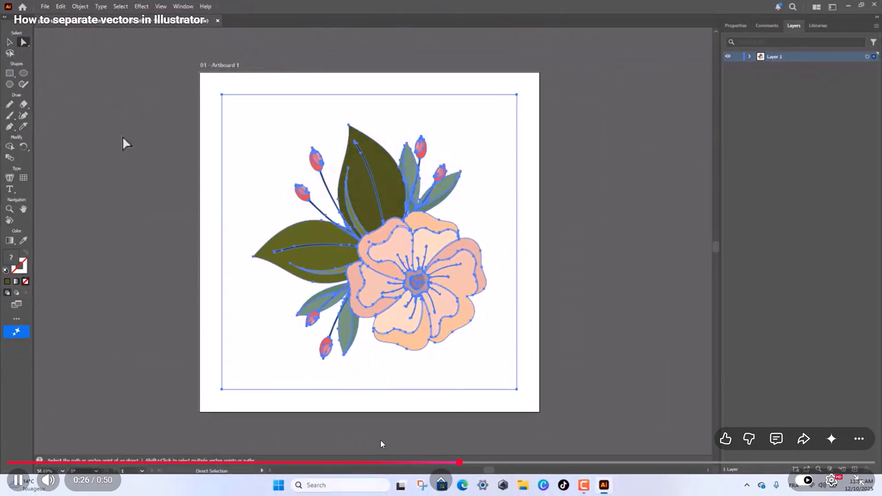
click(599, 331)
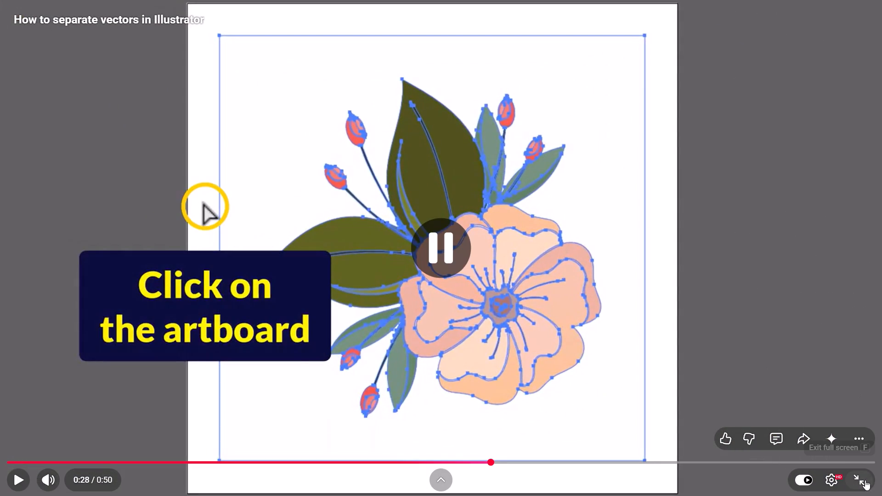
click(865, 480)
scroll(458, 278, down, 4)
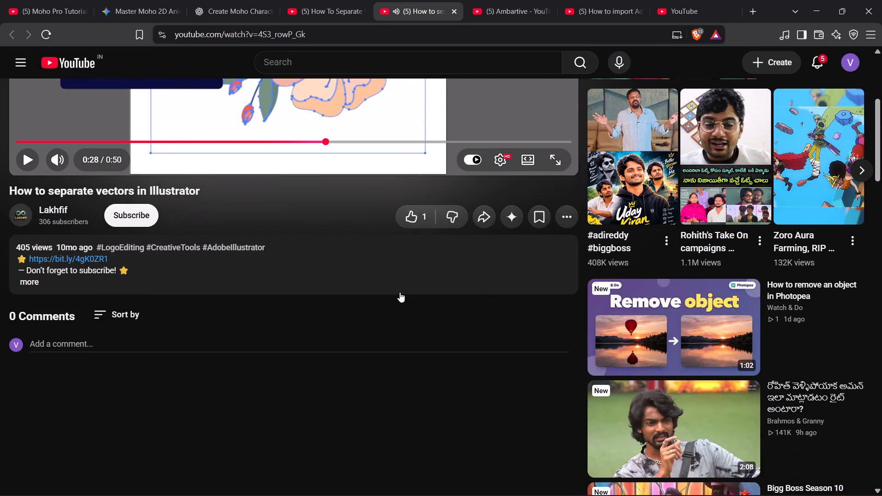
scroll(407, 287, up, 4)
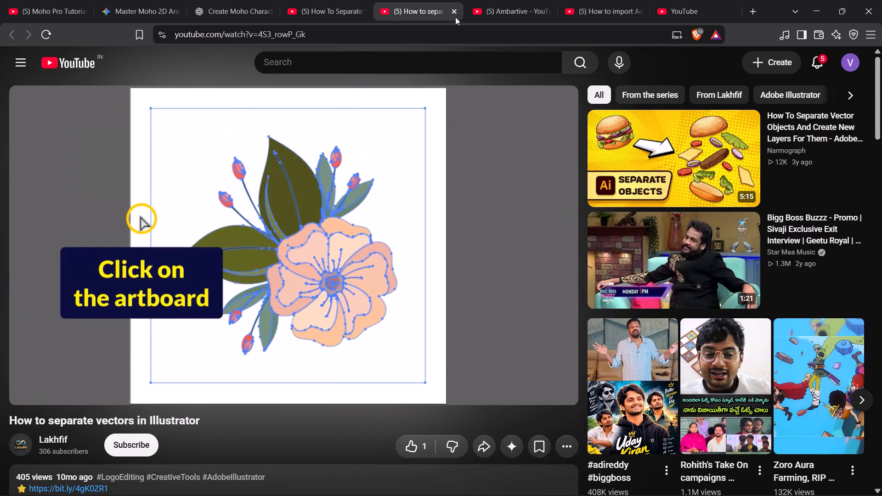
click(451, 12)
Resume the "How To Separate Vector Objects And Create New Layers For Them" tutorial and play it full screen.
click(334, 3)
click(361, 113)
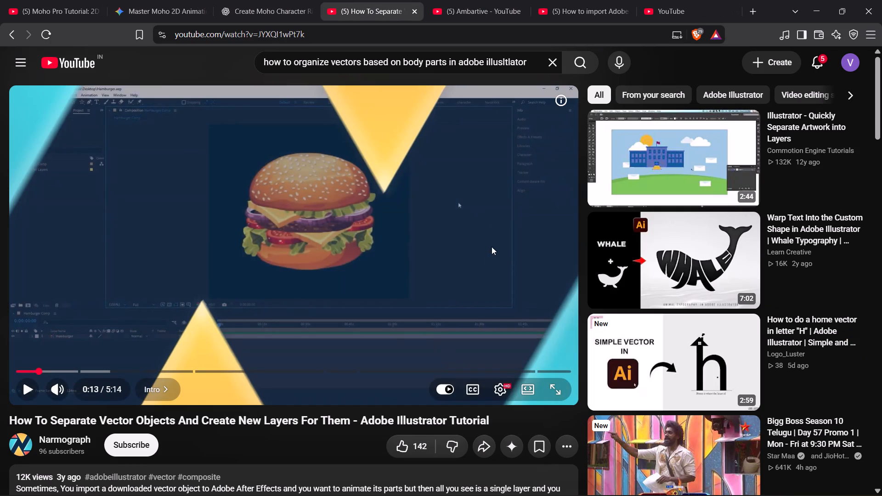
click(419, 254)
scroll(418, 253, down, 4)
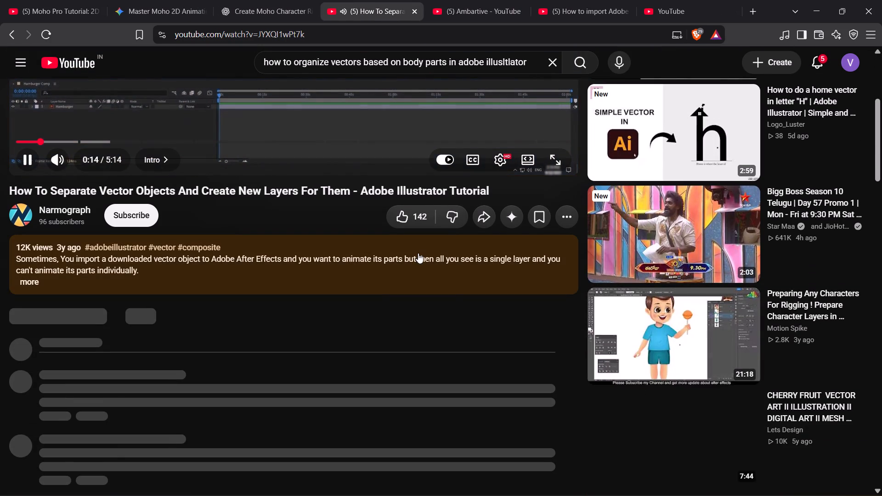
scroll(430, 249, up, 7)
click(555, 392)
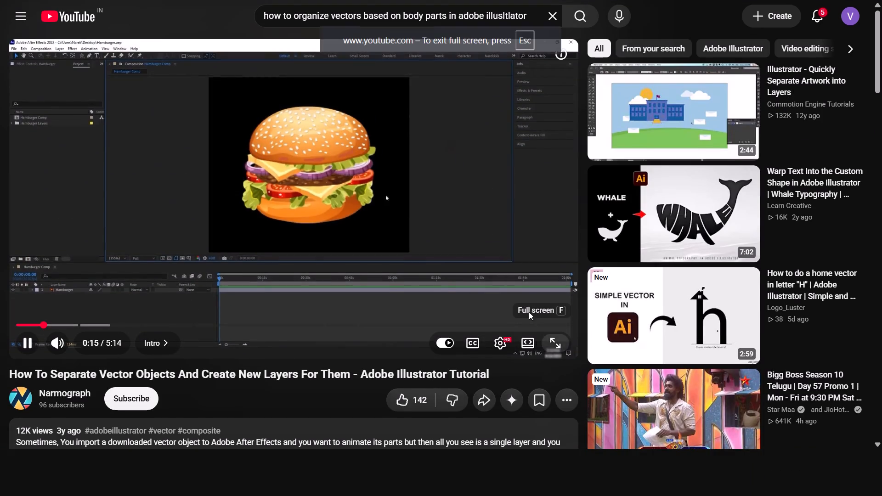
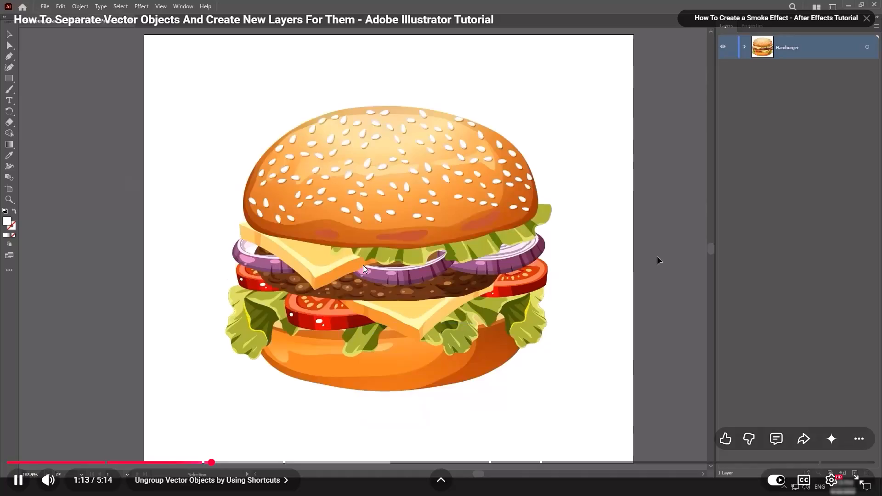
Leave full screen, pause the vector object separation tutorial, and look through its comments and expanded description.
key(Escape)
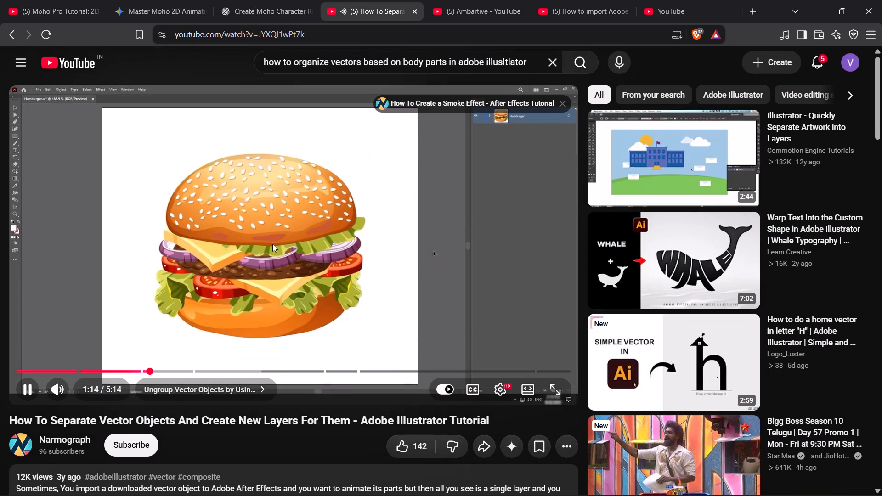
click(288, 246)
scroll(272, 255, down, 3)
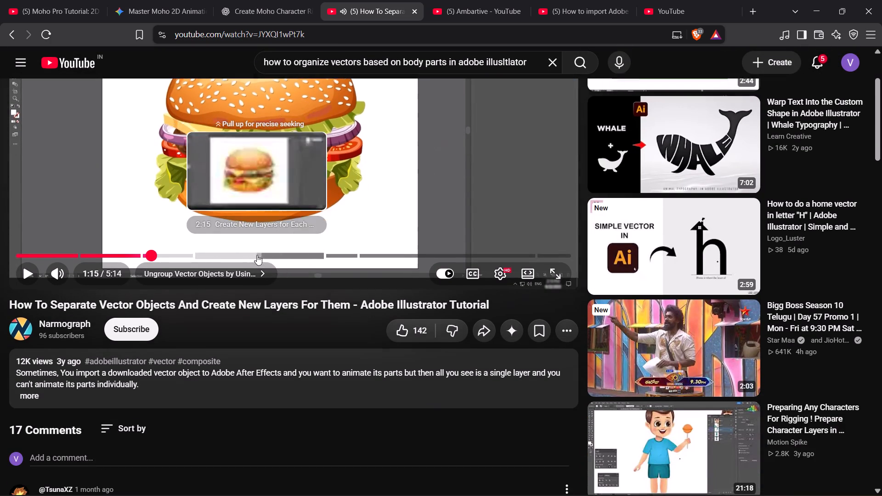
scroll(163, 355, down, 2)
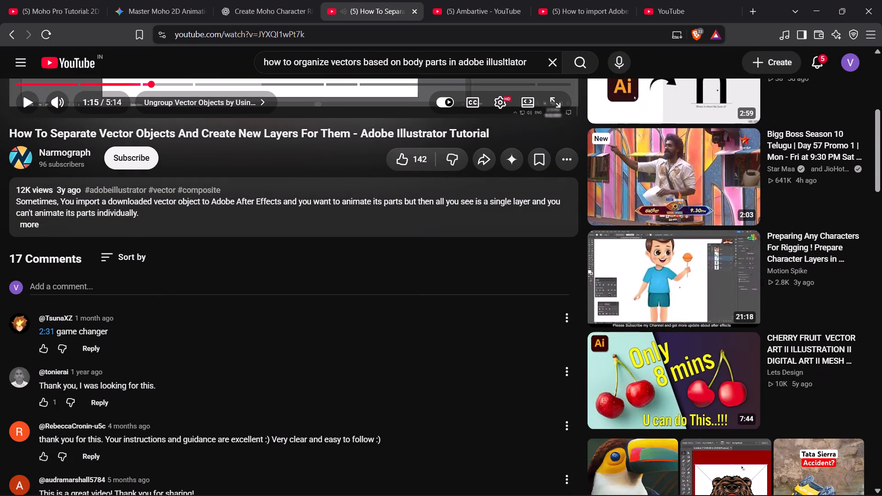
scroll(196, 290, up, 3)
scroll(196, 289, down, 3)
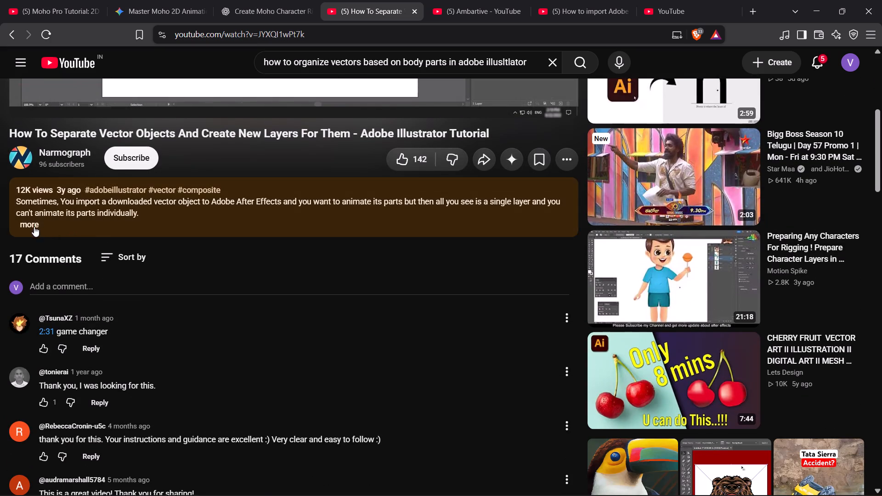
click(34, 226)
scroll(102, 256, up, 3)
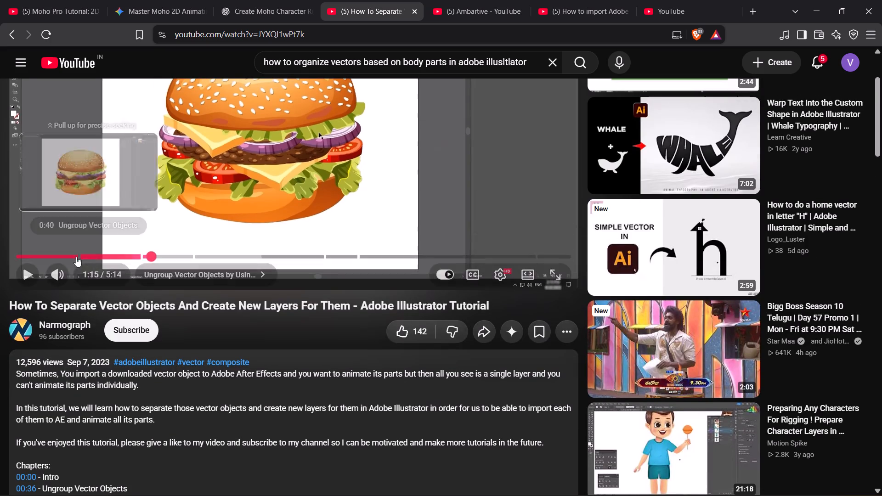
Open the tutorial's Narmograph channel in a new tab and close the Ambartive channel tab.
right_click(71, 323)
click(155, 141)
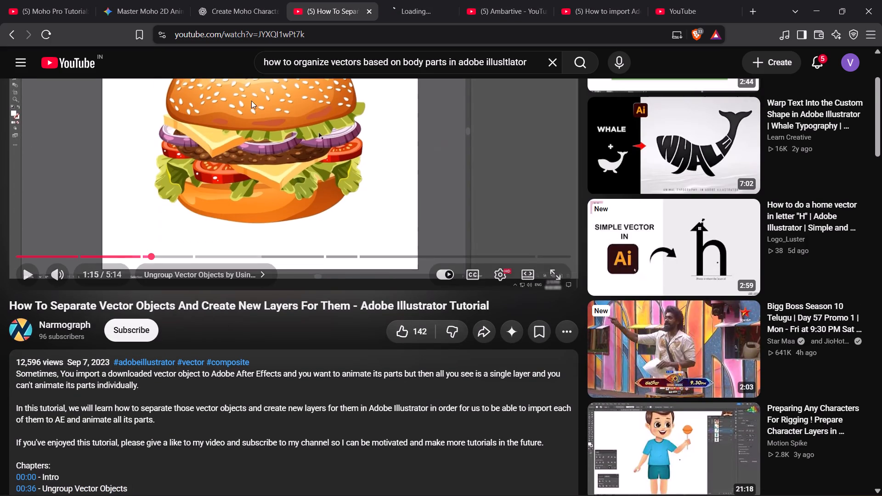
click(504, 0)
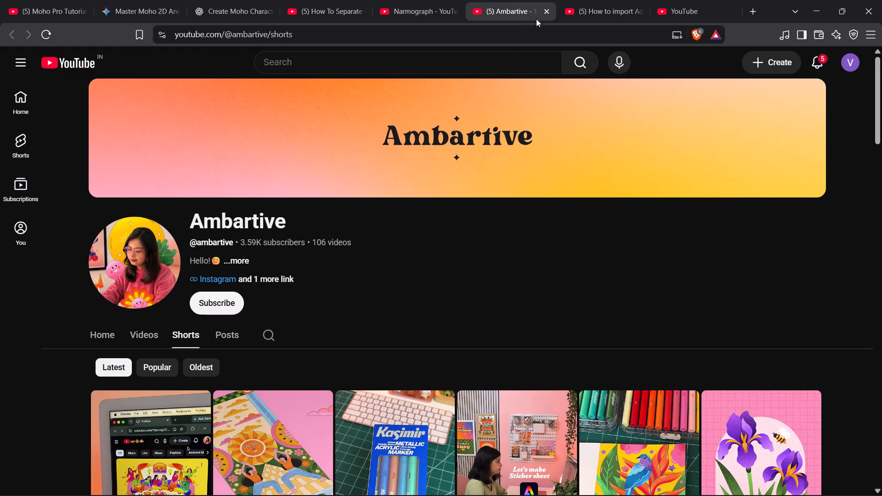
click(544, 10)
Switch to the YouTube home page and browse its recommended videos and Shorts.
click(593, 10)
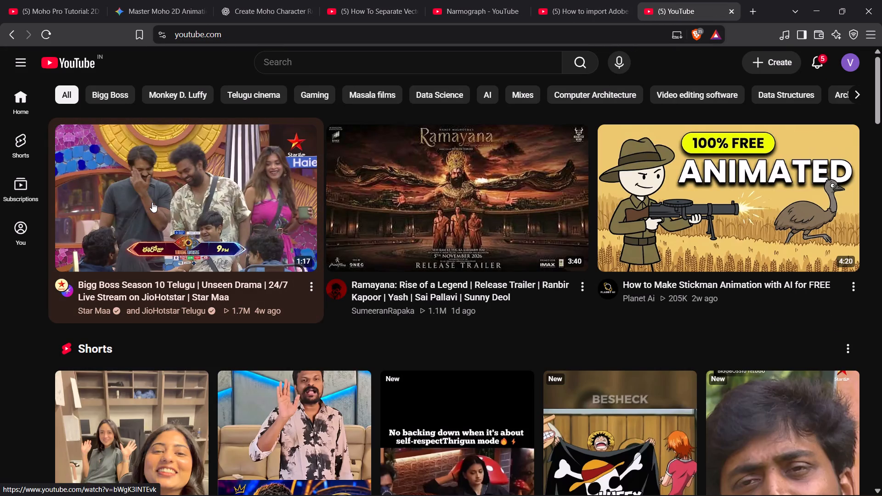
scroll(201, 210, down, 4)
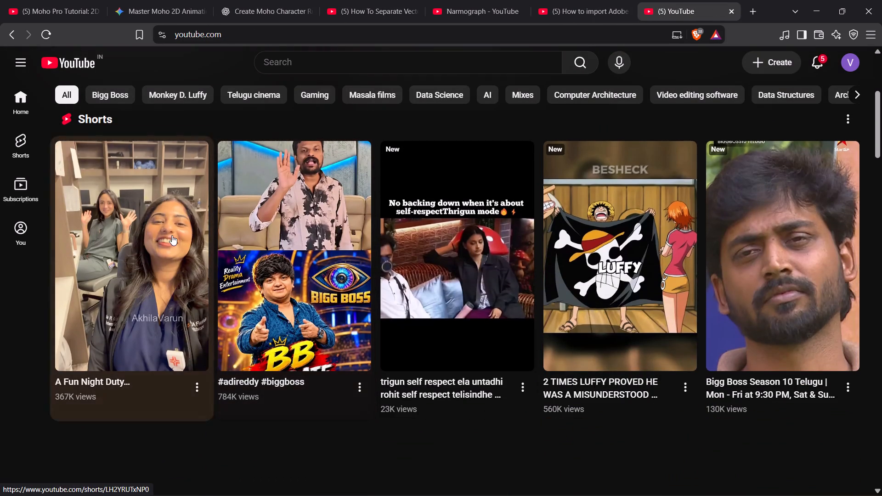
scroll(124, 241, down, 3)
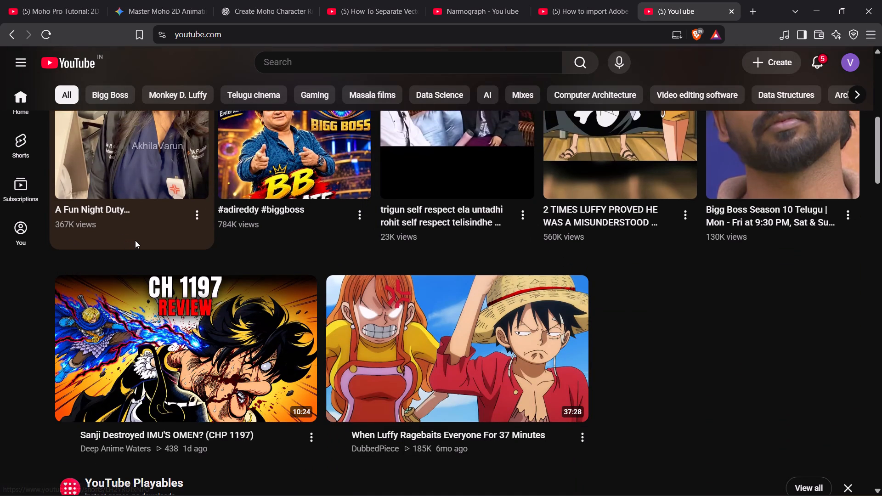
scroll(200, 239, down, 13)
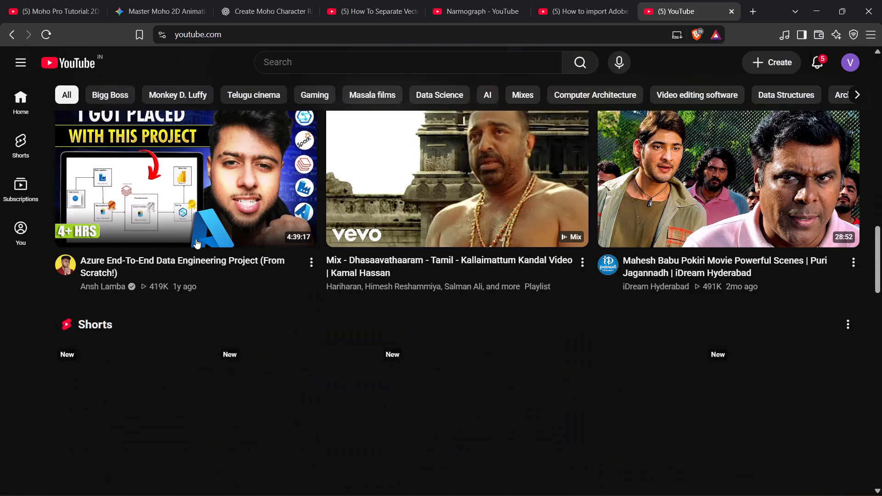
scroll(204, 237, down, 3)
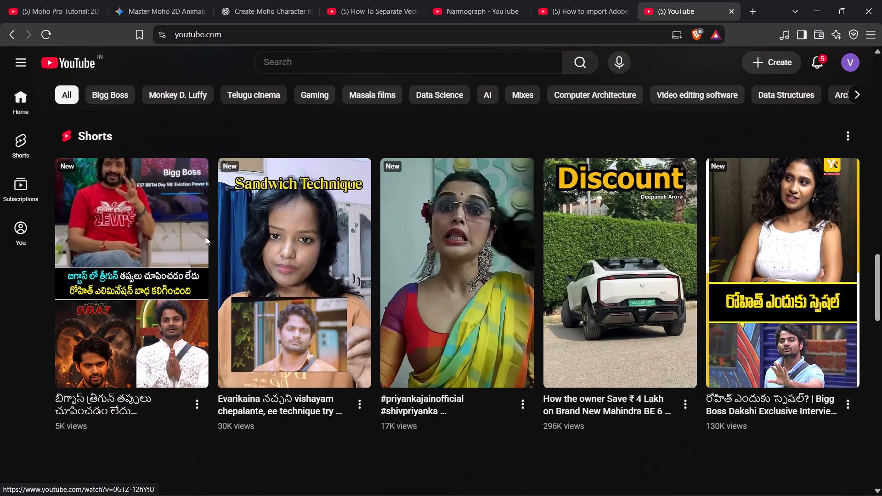
Play the CN_TV_Networks Bigg Boss Short from the feed, read its comments, and advance to the following Short.
click(102, 239)
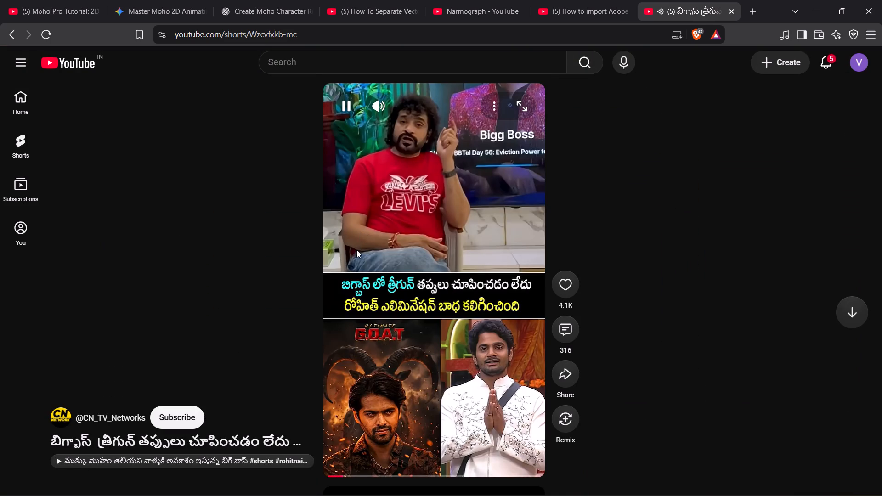
click(562, 320)
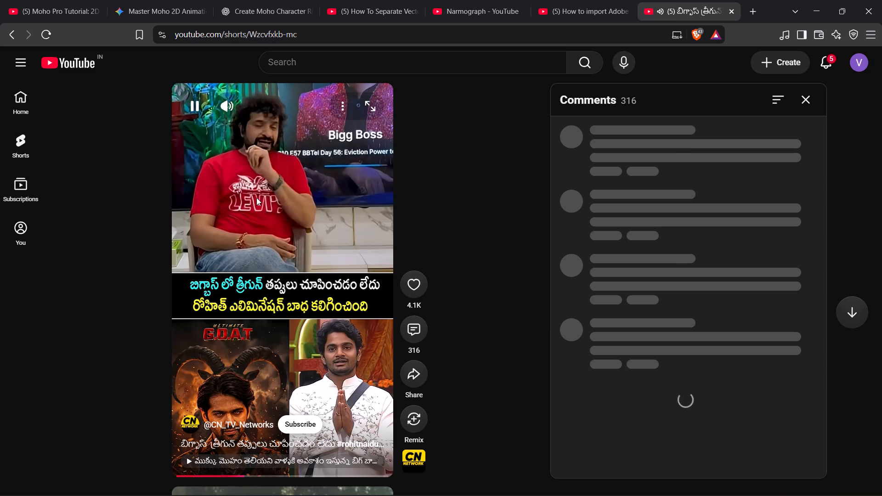
click(252, 197)
click(363, 221)
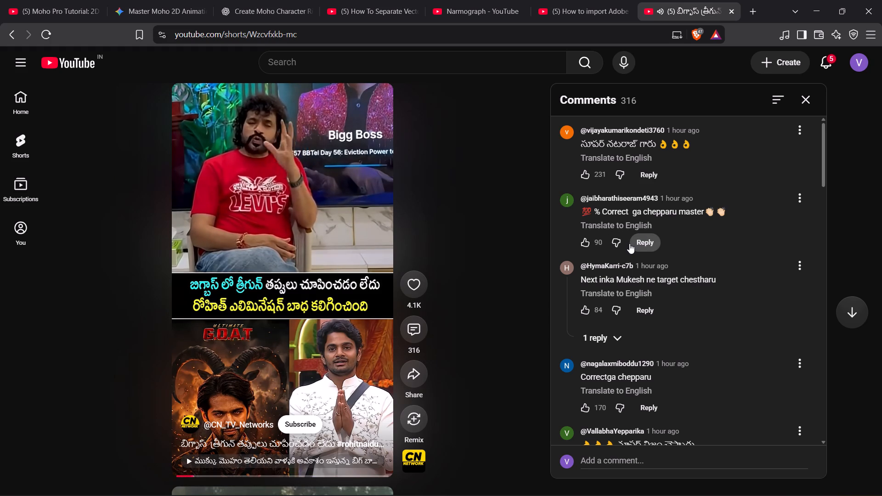
scroll(629, 243, down, 1)
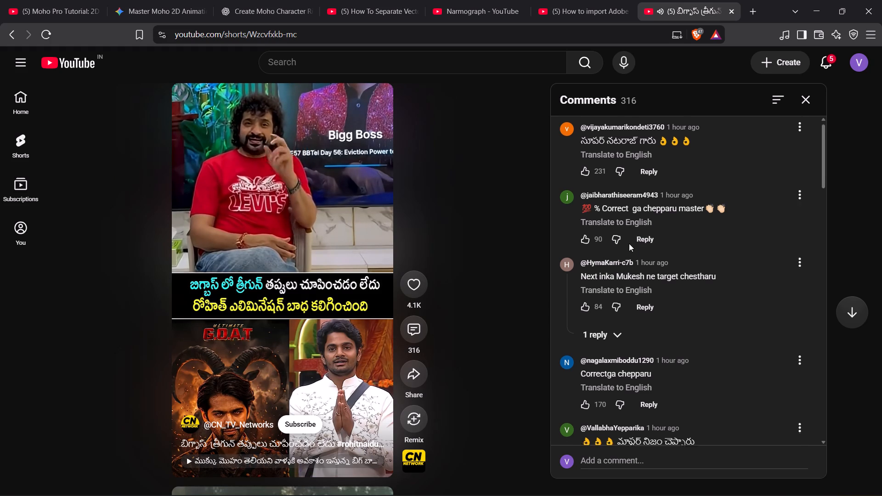
scroll(629, 243, down, 3)
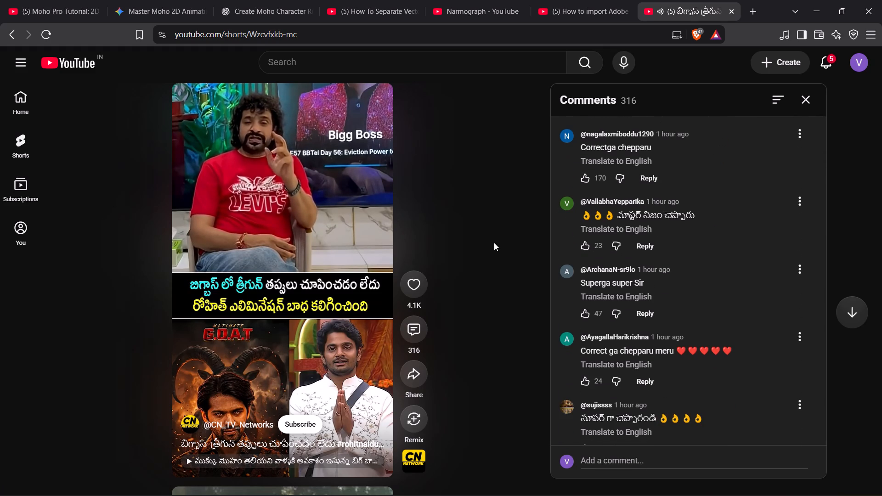
scroll(515, 250, down, 2)
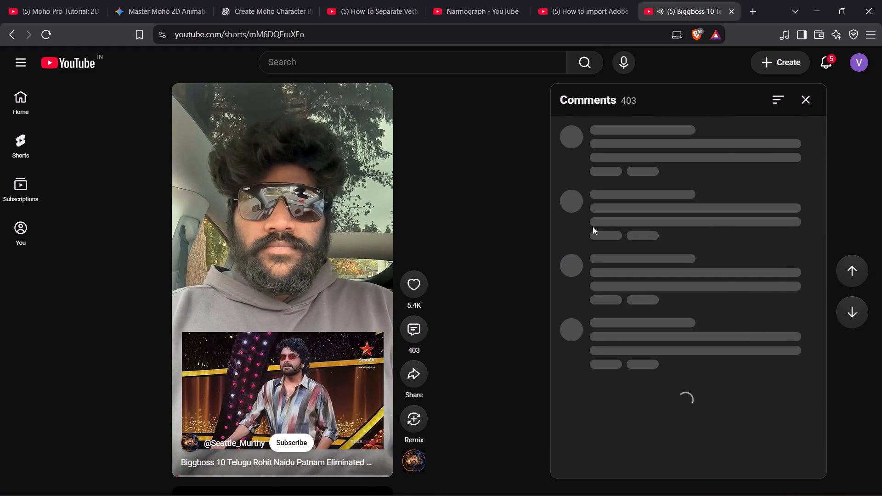
Watch the Biggboss 10 Telugu elimination Short and skim through its comments, closing them when done.
click(806, 103)
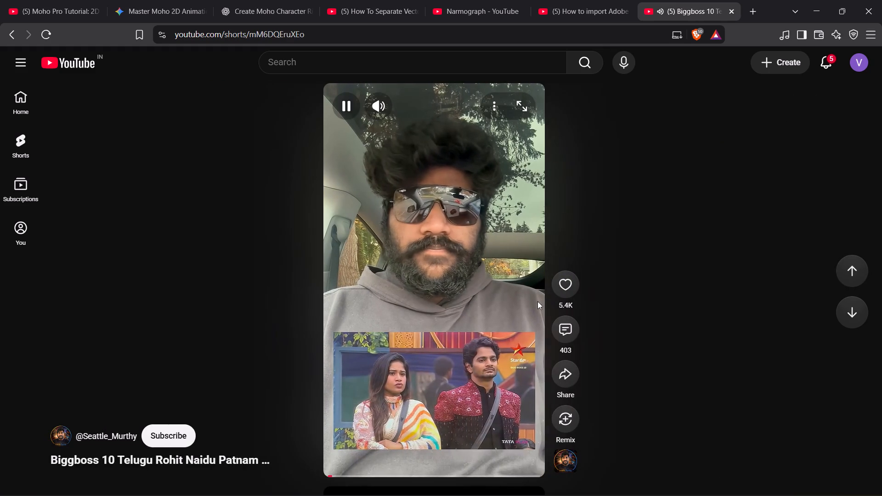
click(565, 319)
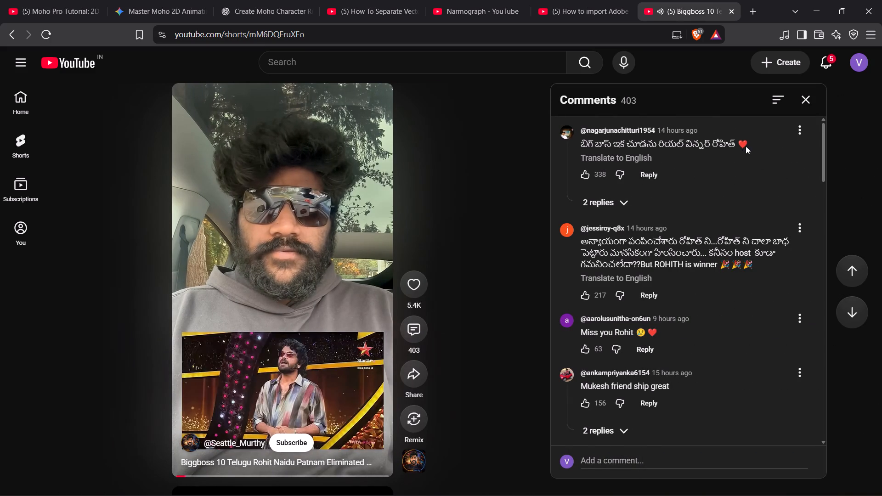
click(811, 95)
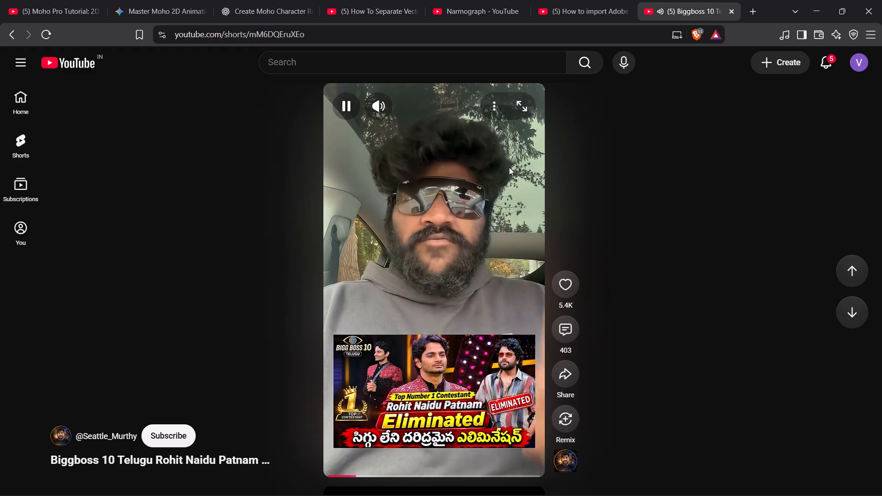
click(559, 334)
scroll(704, 197, down, 2)
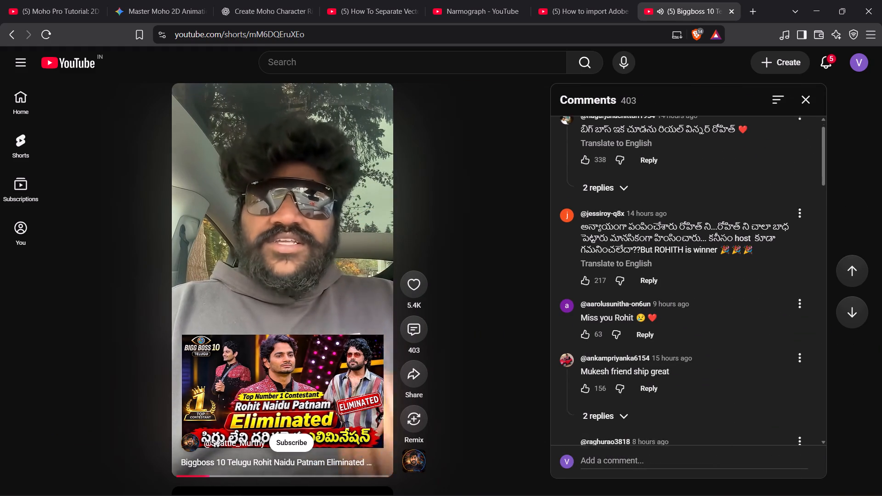
scroll(704, 197, down, 1)
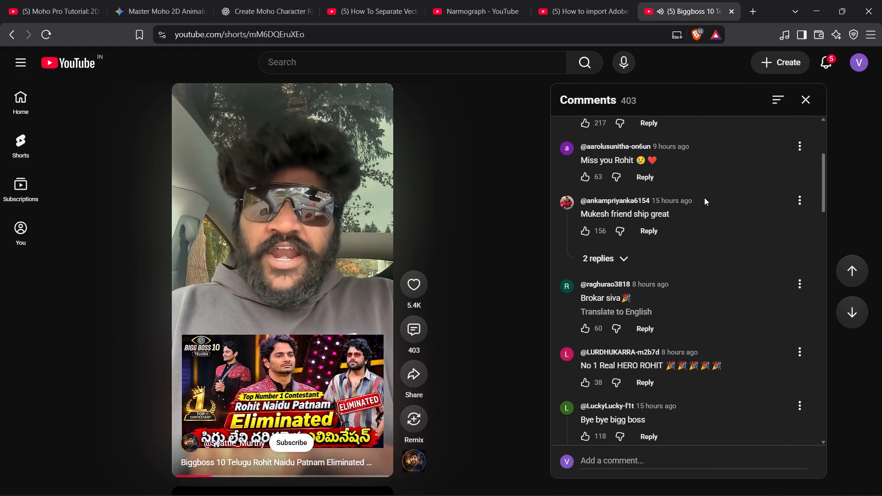
scroll(704, 197, down, 1)
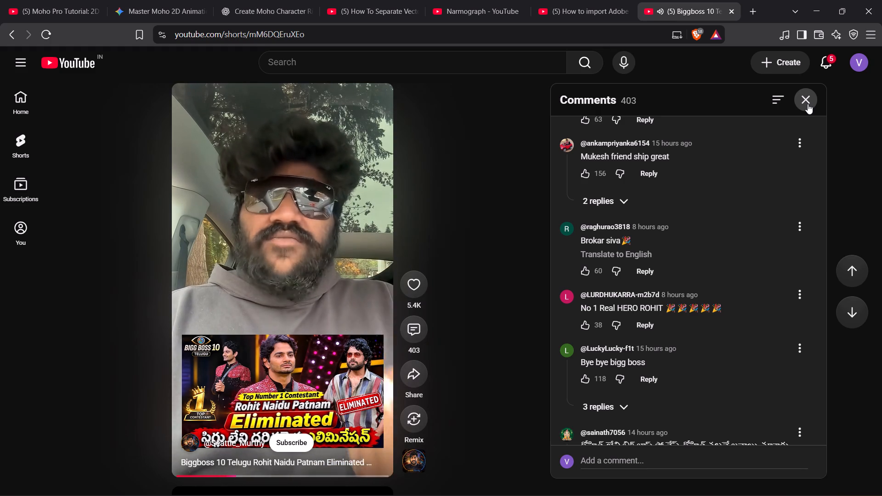
scroll(655, 261, down, 2)
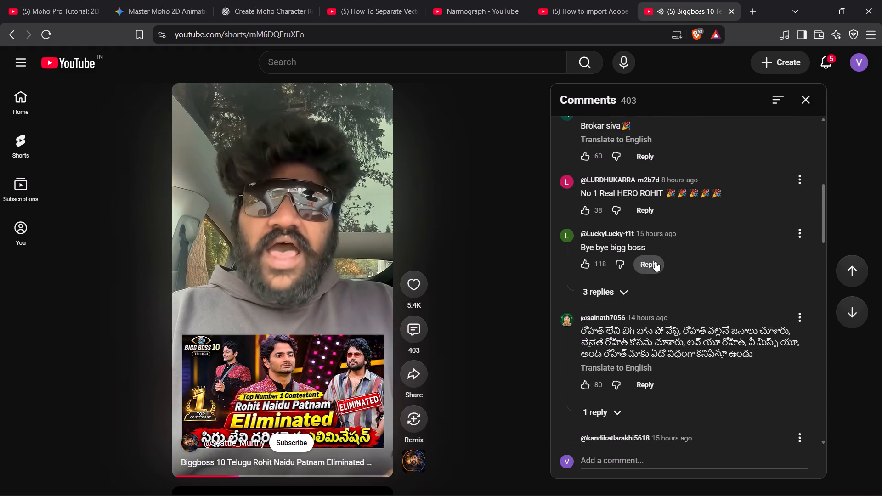
scroll(655, 261, down, 20)
scroll(658, 259, up, 3)
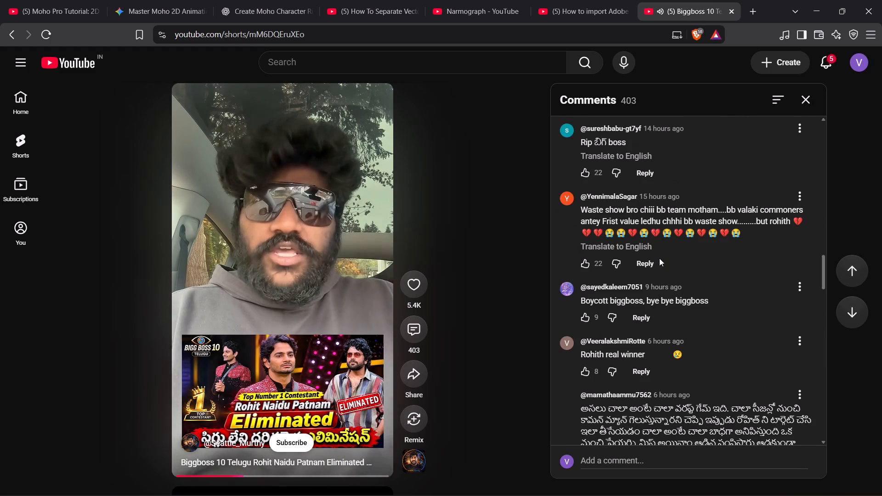
scroll(661, 257, up, 2)
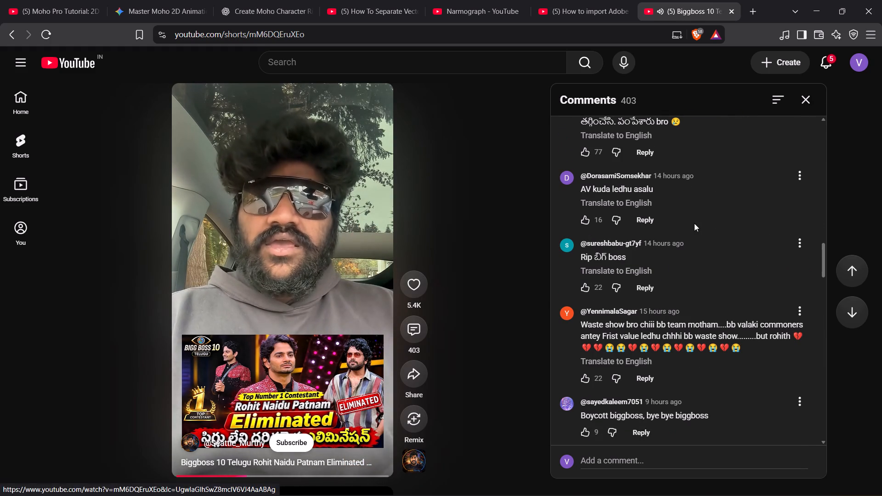
click(809, 104)
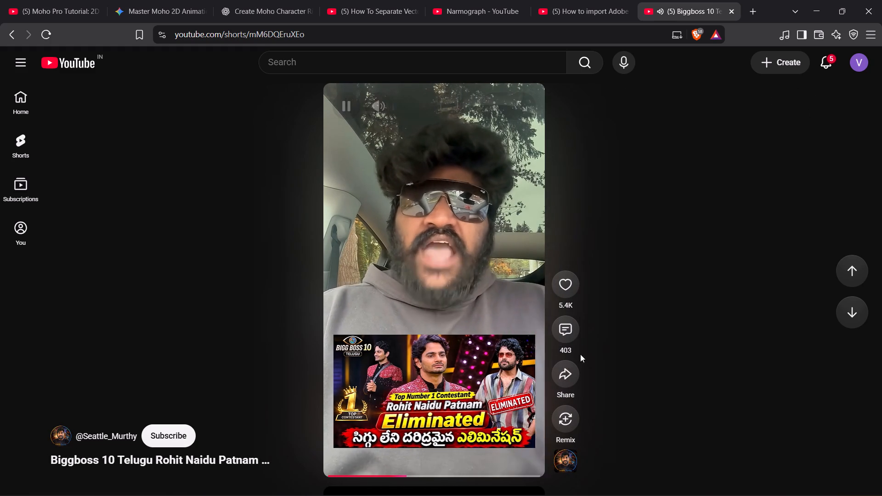
Reopen the elimination Short's comments, read further down the thread, and close them.
click(567, 332)
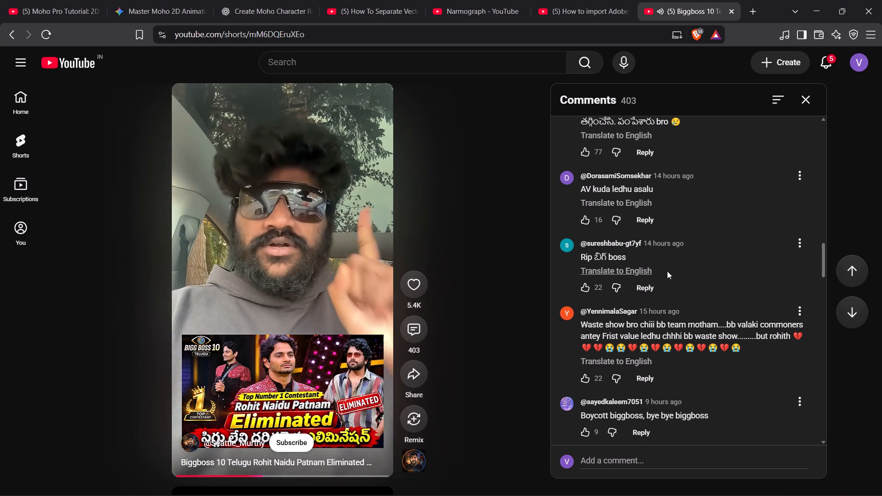
scroll(656, 299, down, 9)
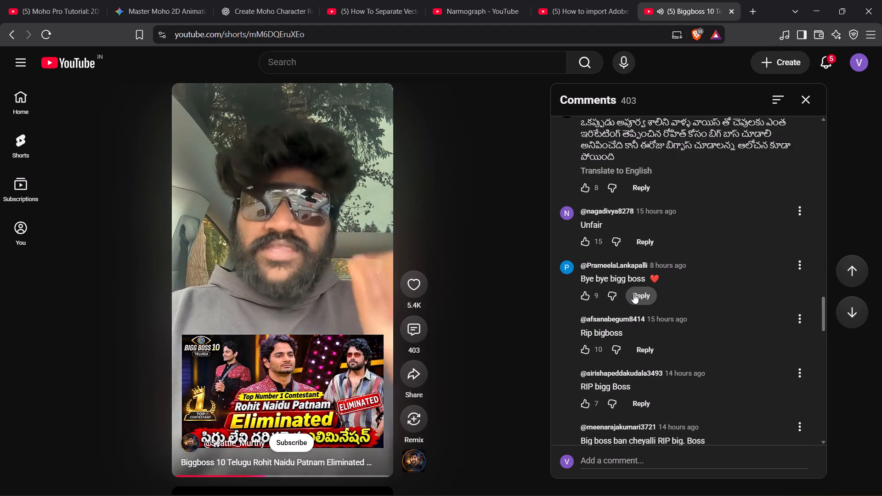
scroll(633, 293, down, 1)
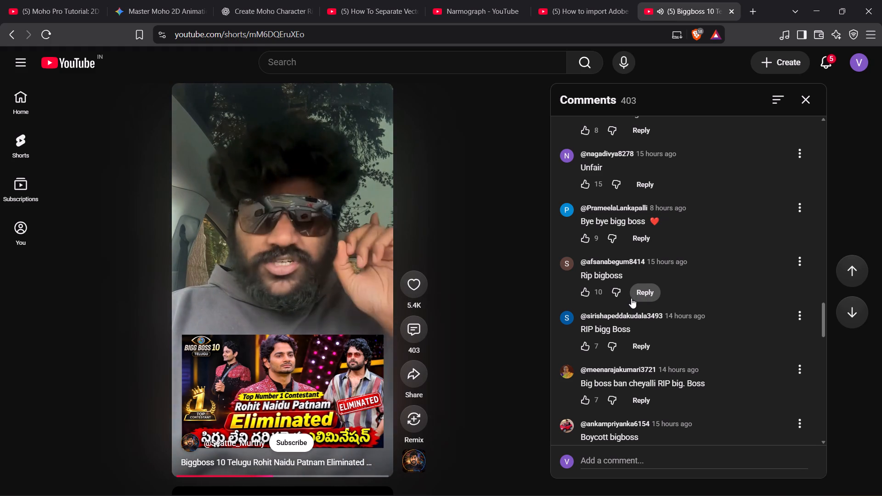
scroll(631, 301, down, 3)
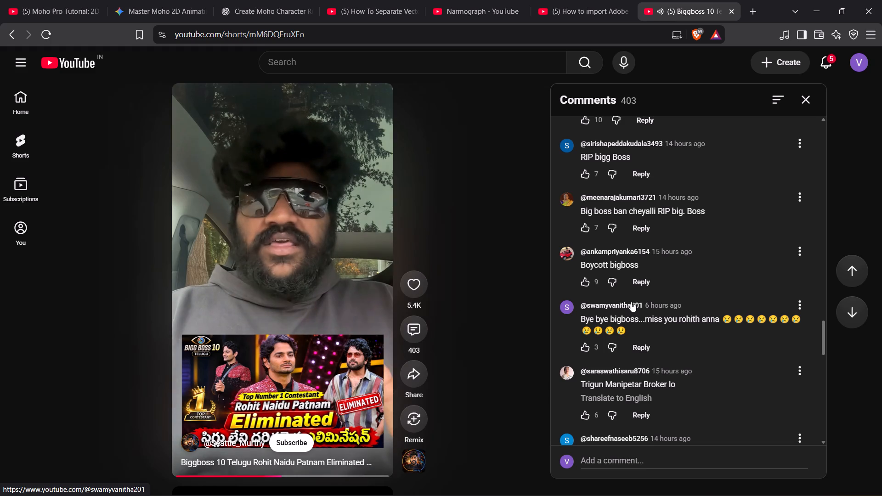
scroll(627, 301, down, 7)
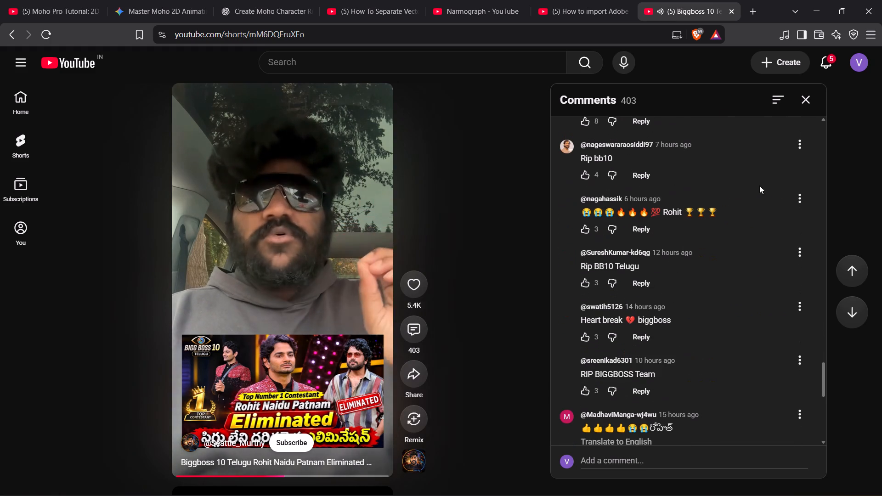
click(808, 104)
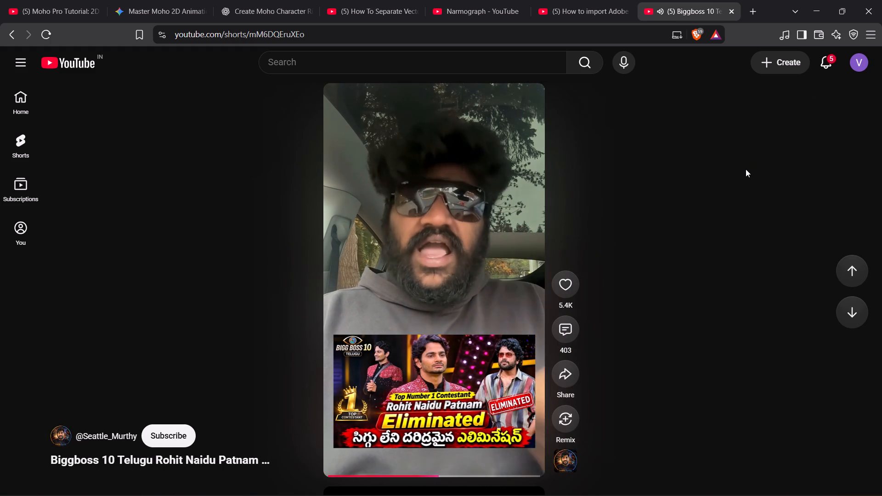
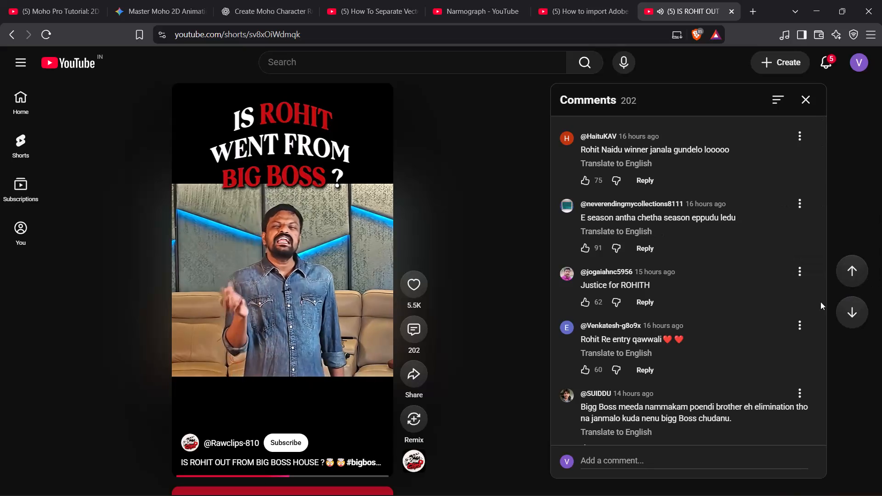
Read further down the comment thread of the Rohit elimination Short.
scroll(779, 314, down, 2)
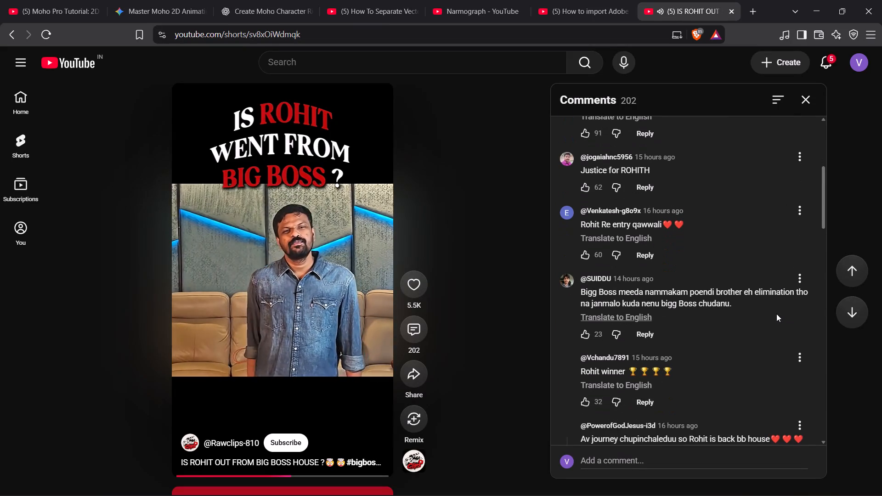
scroll(776, 314, down, 3)
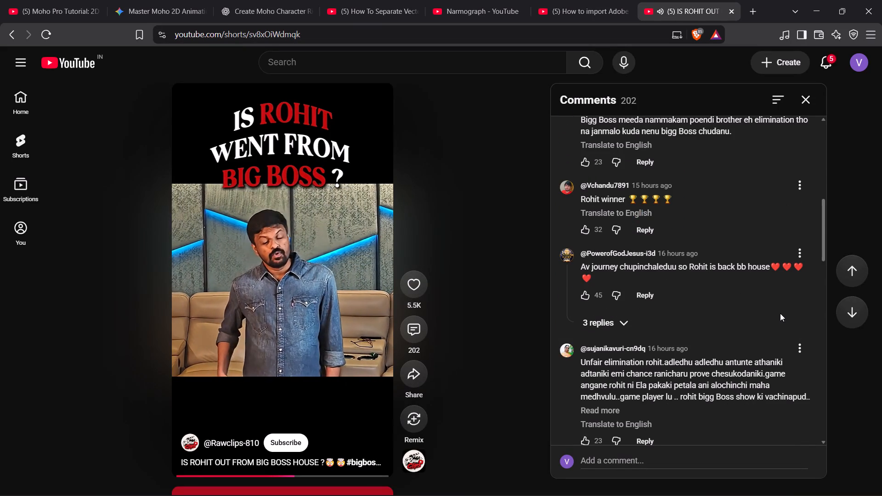
scroll(684, 305, down, 4)
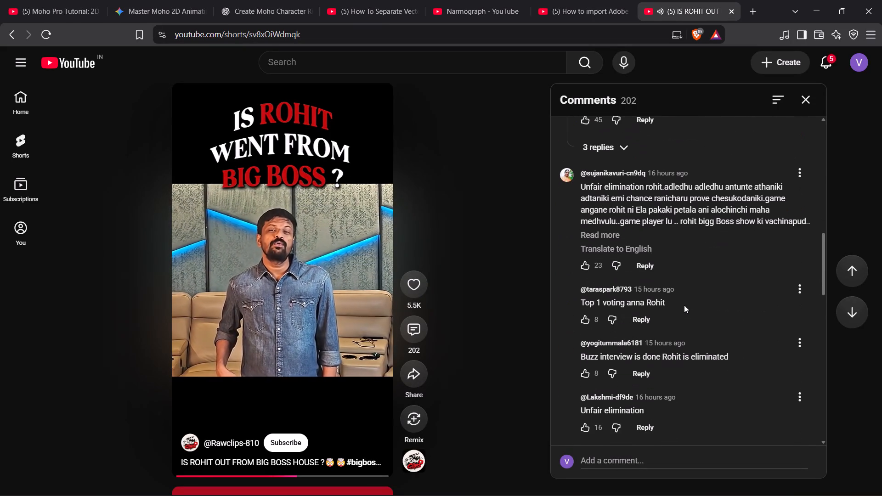
scroll(684, 305, down, 1)
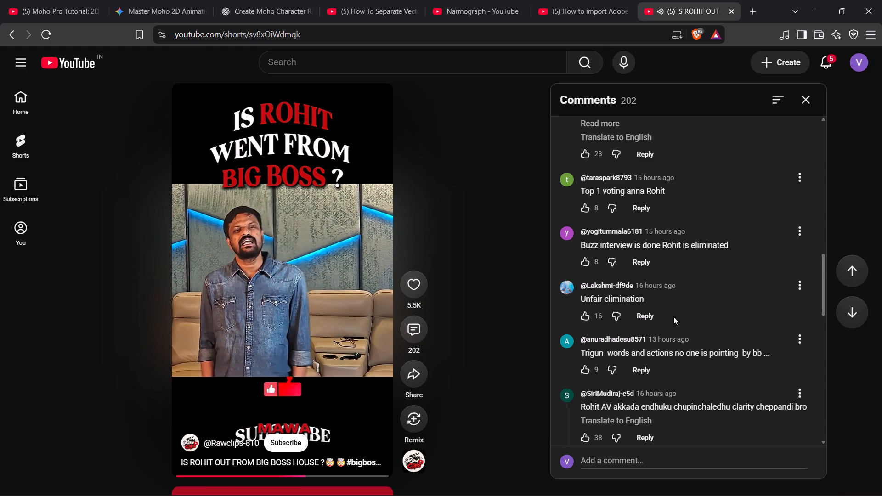
scroll(673, 316, down, 2)
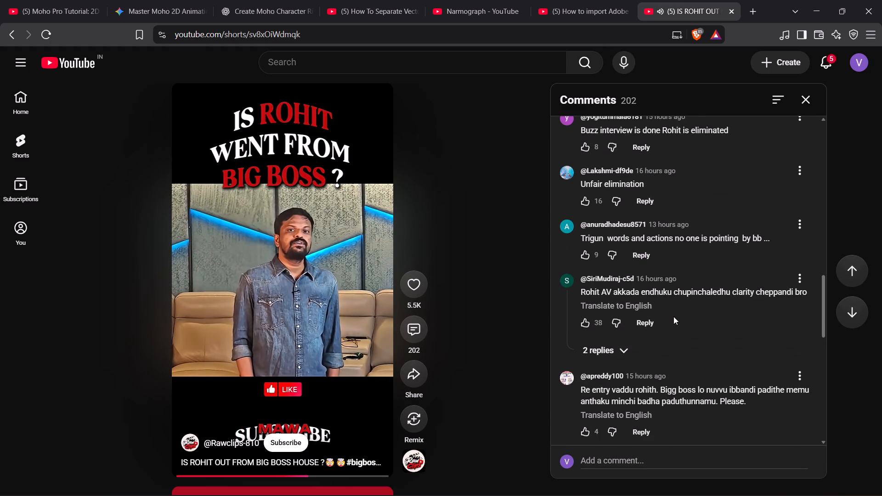
scroll(677, 316, down, 3)
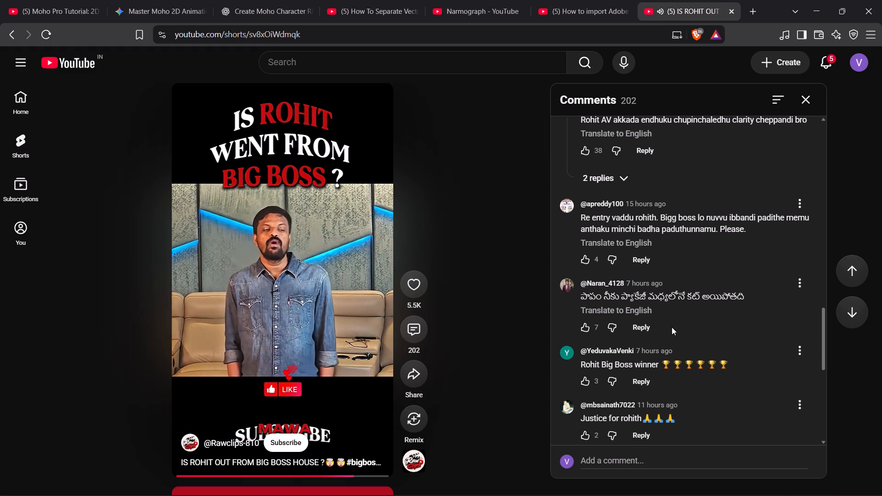
scroll(724, 324, down, 5)
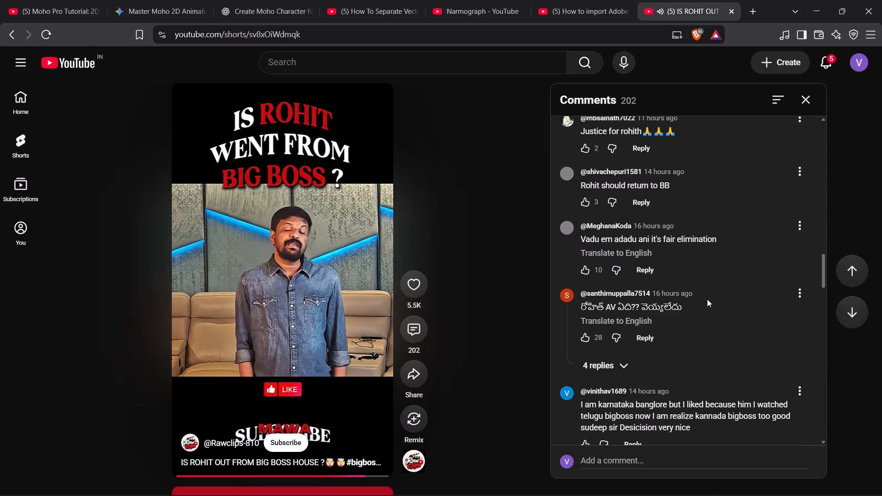
Expand the four replies under the Telugu comment about Rohit's AV, and read on through the following comments.
click(632, 361)
scroll(623, 361, down, 2)
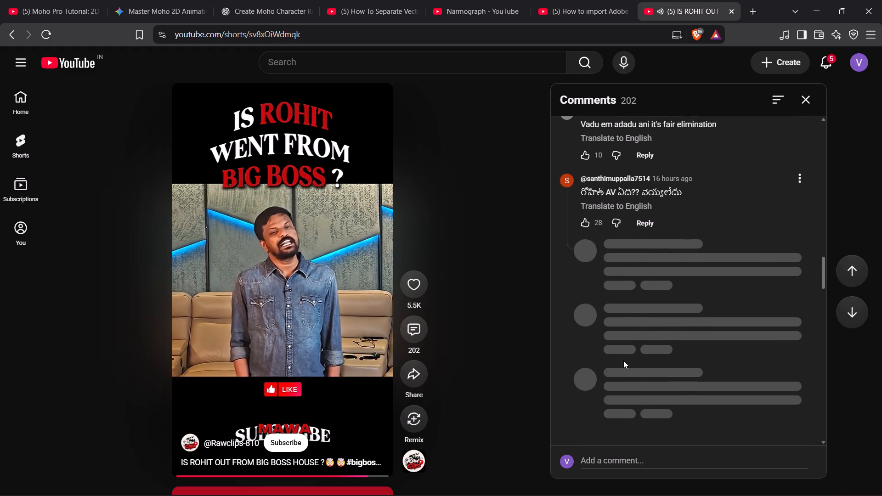
scroll(623, 361, down, 3)
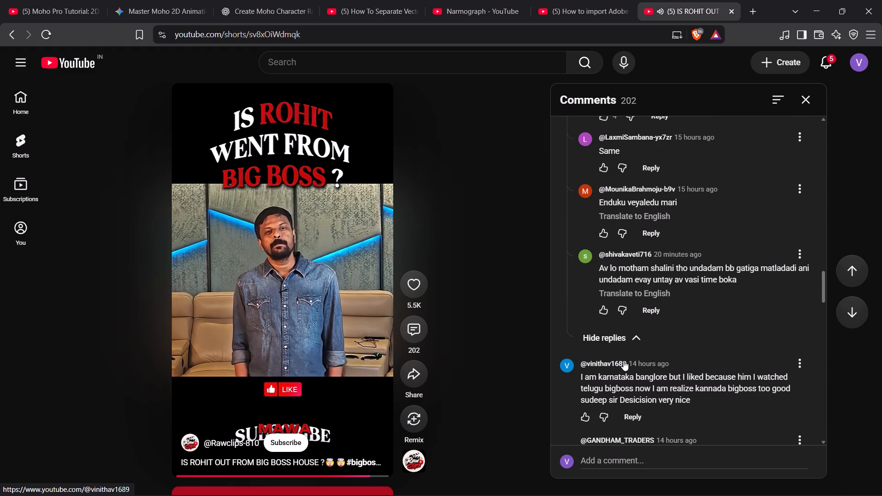
scroll(623, 361, down, 2)
scroll(623, 360, up, 1)
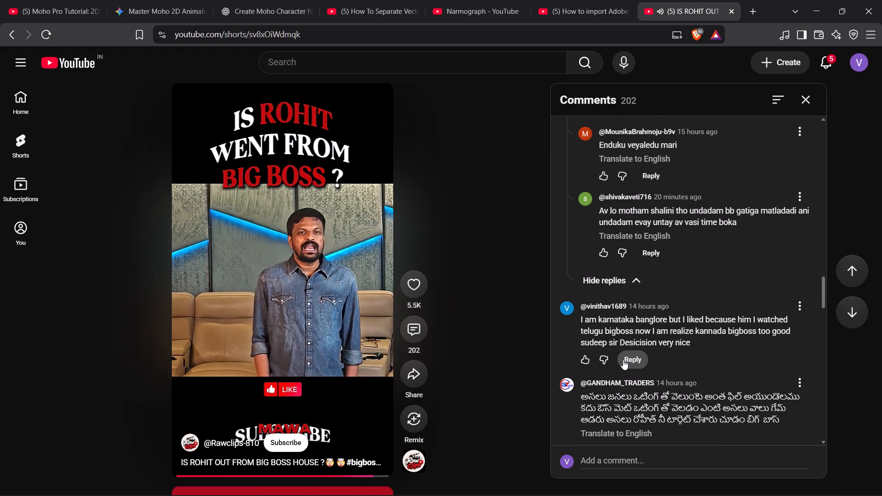
scroll(623, 360, down, 2)
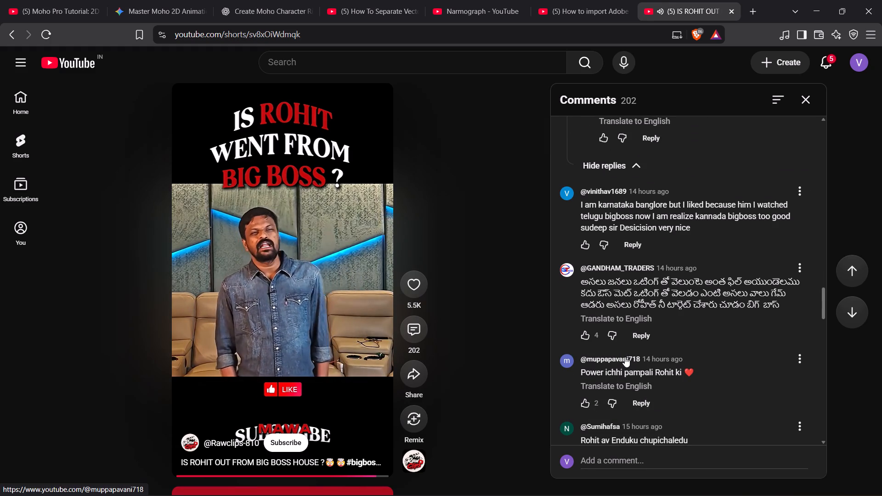
scroll(625, 359, down, 5)
scroll(625, 359, up, 1)
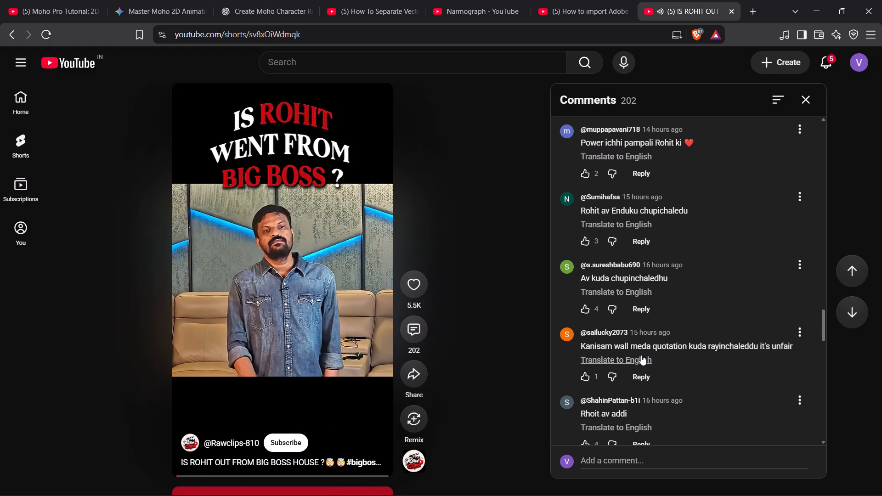
scroll(670, 360, down, 1)
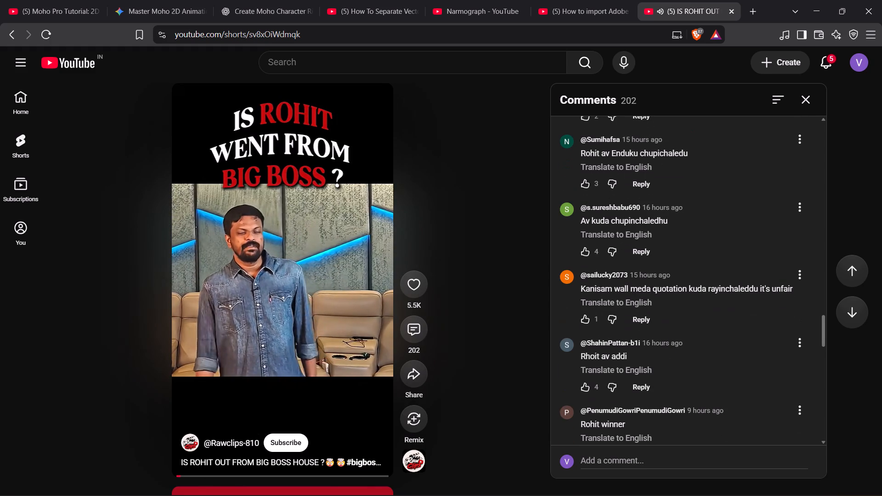
scroll(696, 348, down, 2)
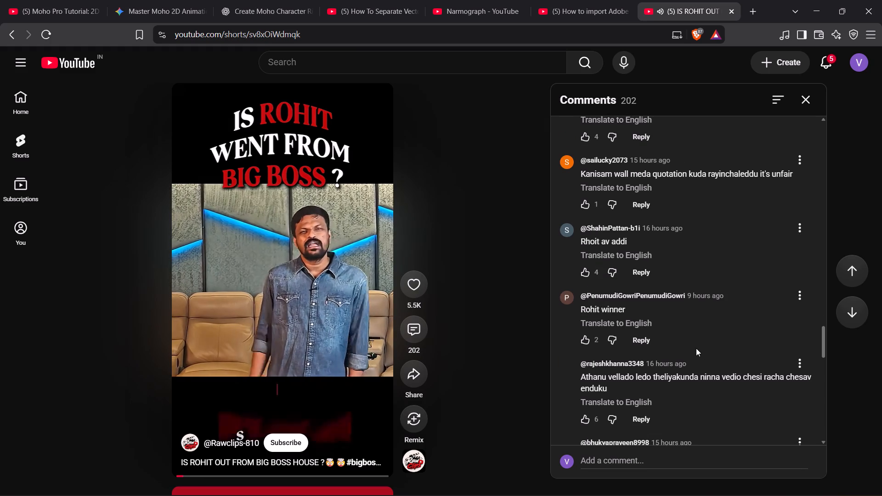
scroll(611, 350, down, 2)
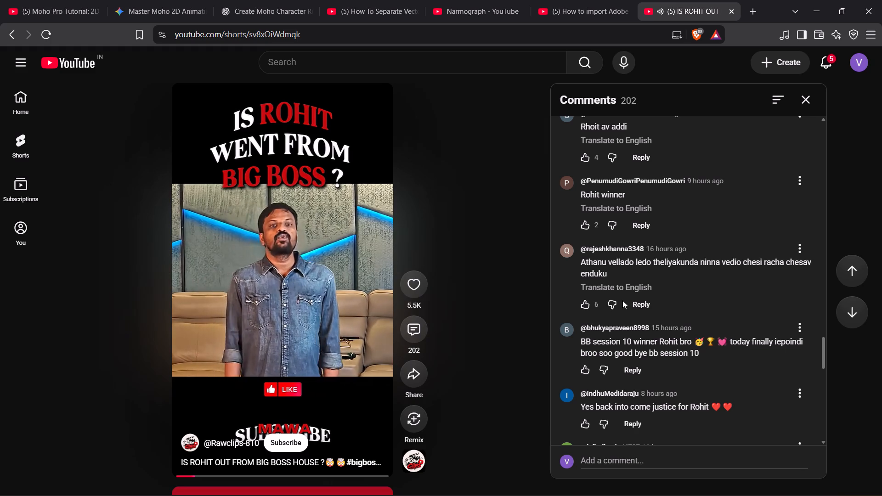
Pause the elimination Short, skim more of its comments, and close its tab.
click(233, 267)
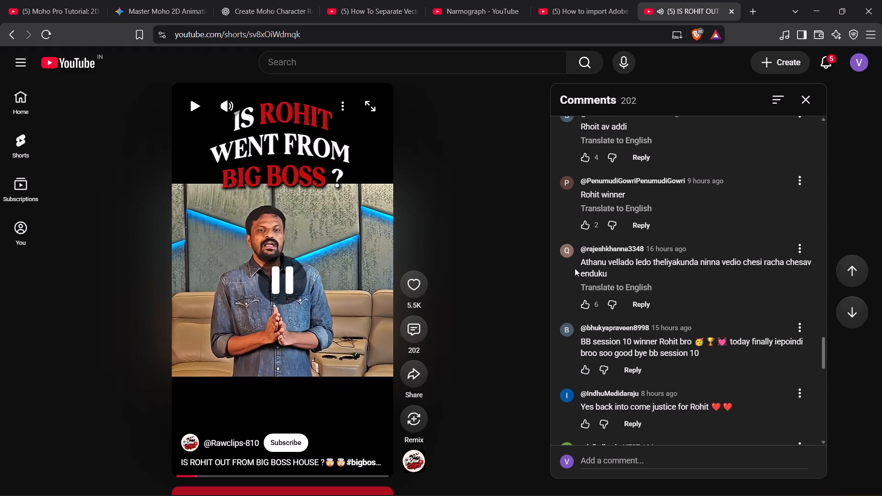
scroll(575, 267, down, 3)
scroll(644, 269, down, 2)
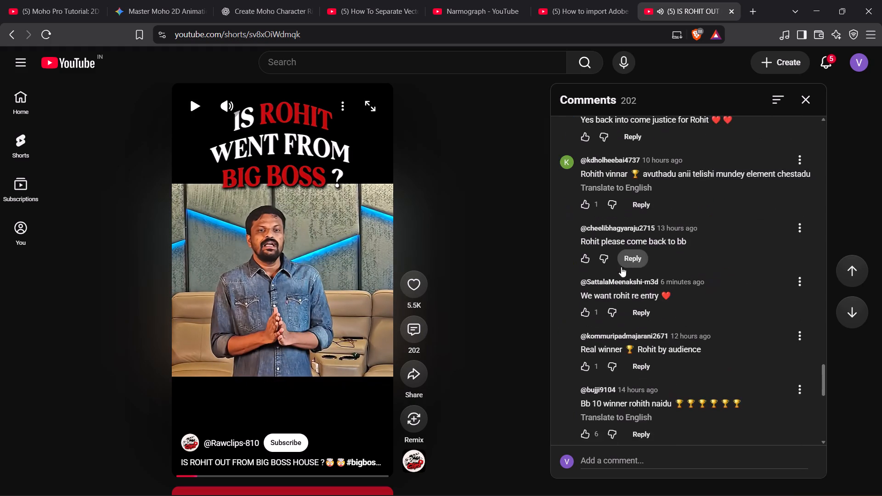
scroll(617, 267, down, 2)
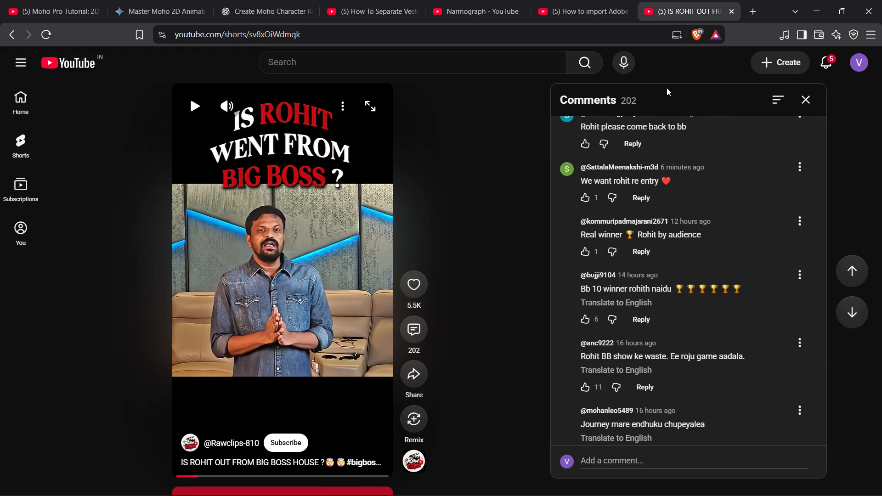
click(731, 9)
Watch a short stretch of the Moho tutorial on importing Illustrator files, around 2:48, and stop playback.
click(424, 224)
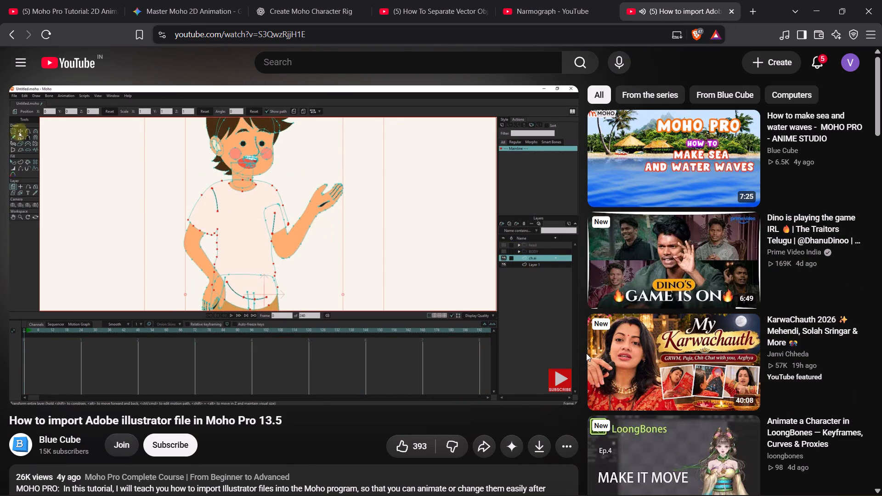
click(521, 297)
click(520, 297)
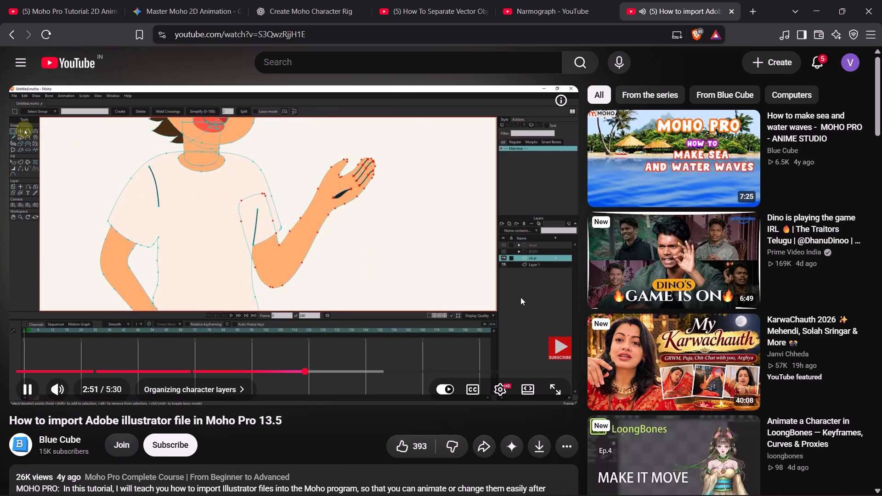
click(520, 297)
Switch to the Narmograph vector-separation tutorial and watch its ungrouping chapter from 1:15 to about 1:38, pausing there.
click(512, 0)
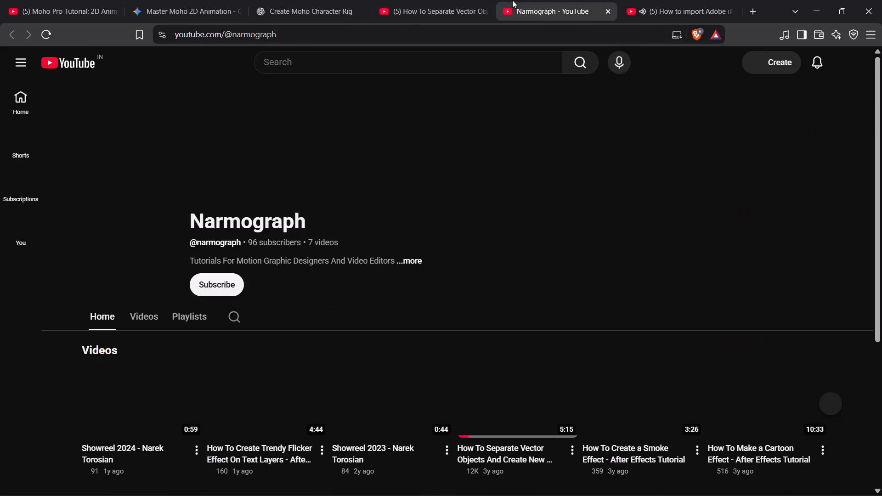
click(441, 0)
scroll(373, 195, up, 1)
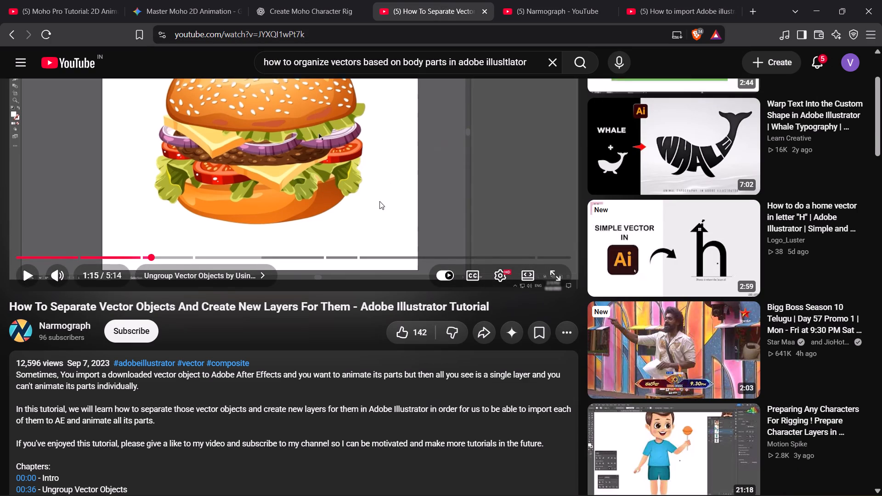
scroll(379, 201, up, 2)
click(371, 240)
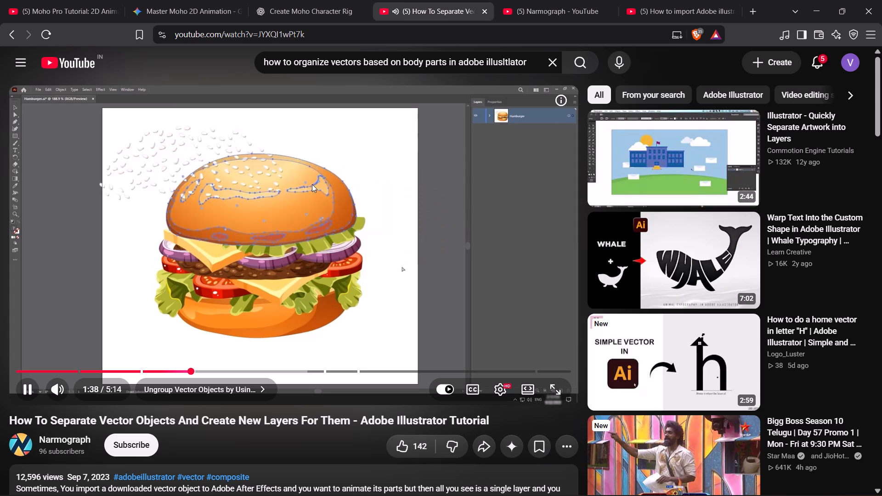
click(300, 179)
Switch to demo-1.svg in Illustrator and isolate the compound path forming the brown spikes on the hedgehog's head.
key(alt+Tab)
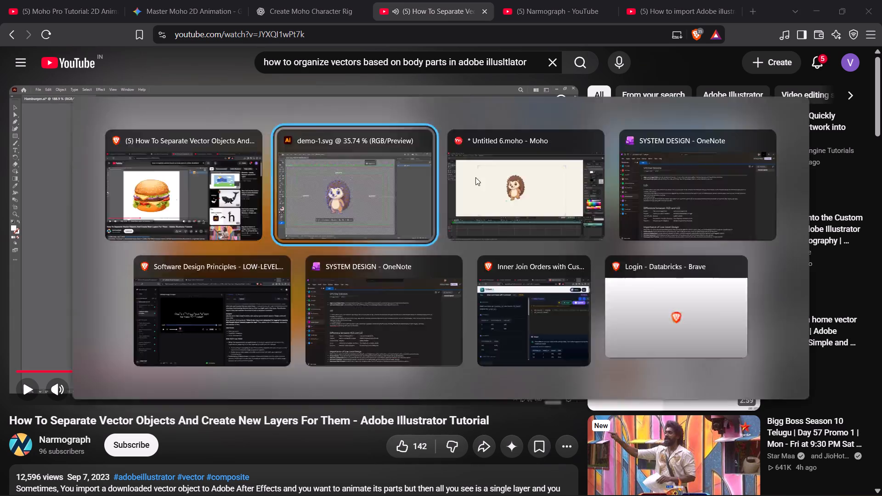
drag(339, 180, 342, 163)
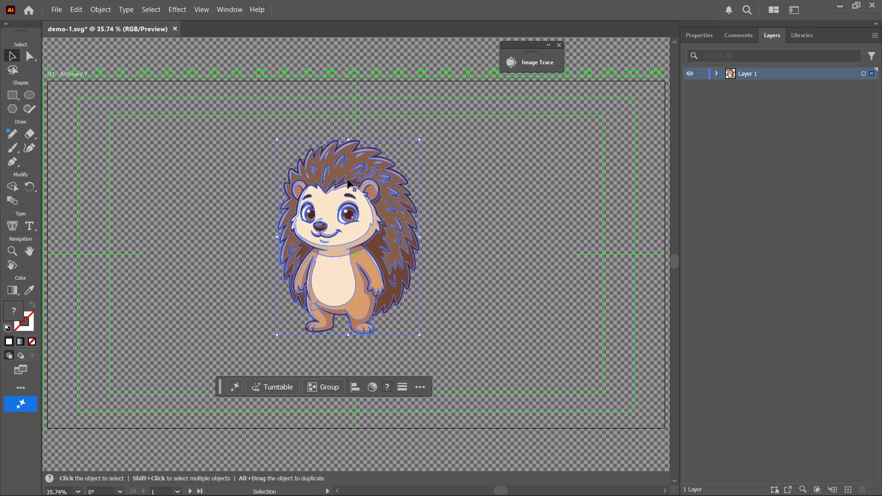
click(338, 169)
drag(338, 169, 346, 172)
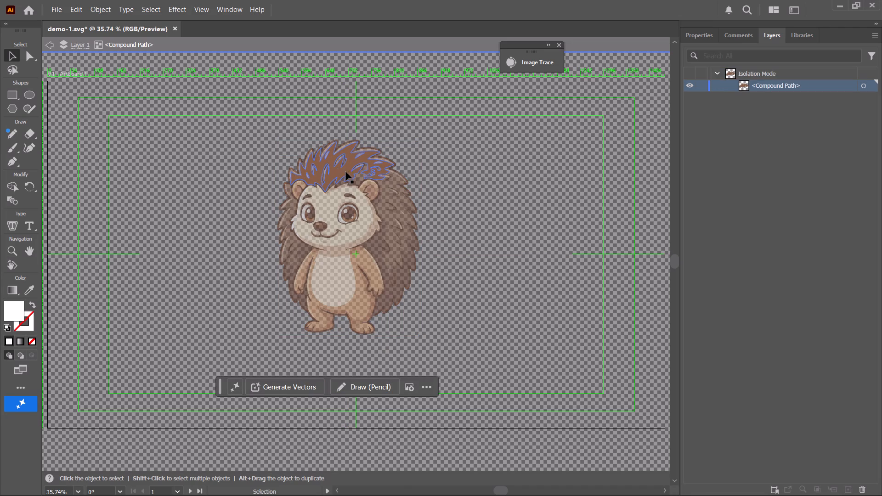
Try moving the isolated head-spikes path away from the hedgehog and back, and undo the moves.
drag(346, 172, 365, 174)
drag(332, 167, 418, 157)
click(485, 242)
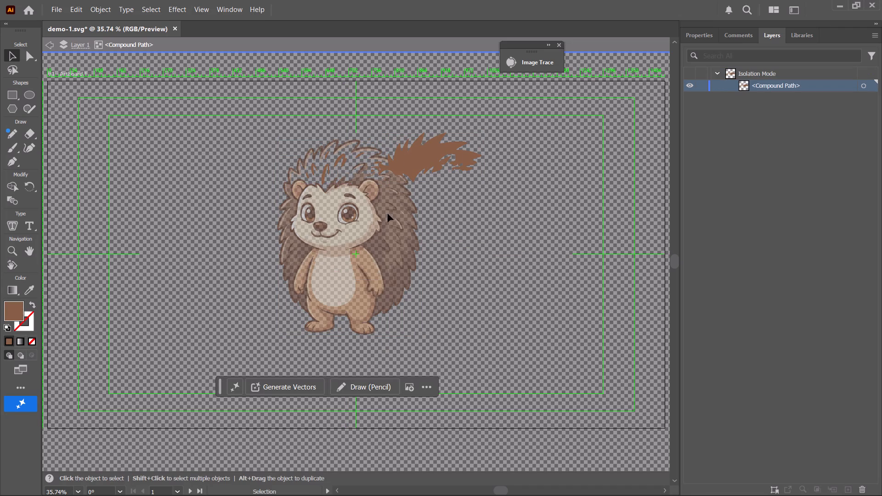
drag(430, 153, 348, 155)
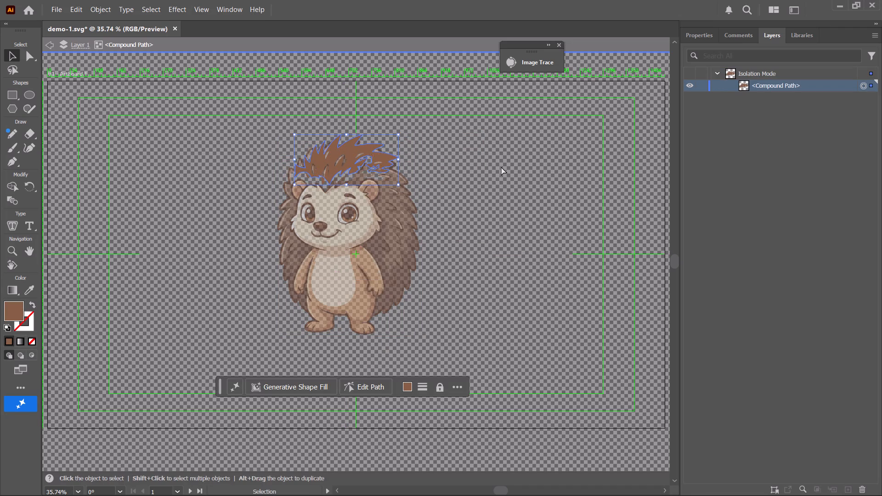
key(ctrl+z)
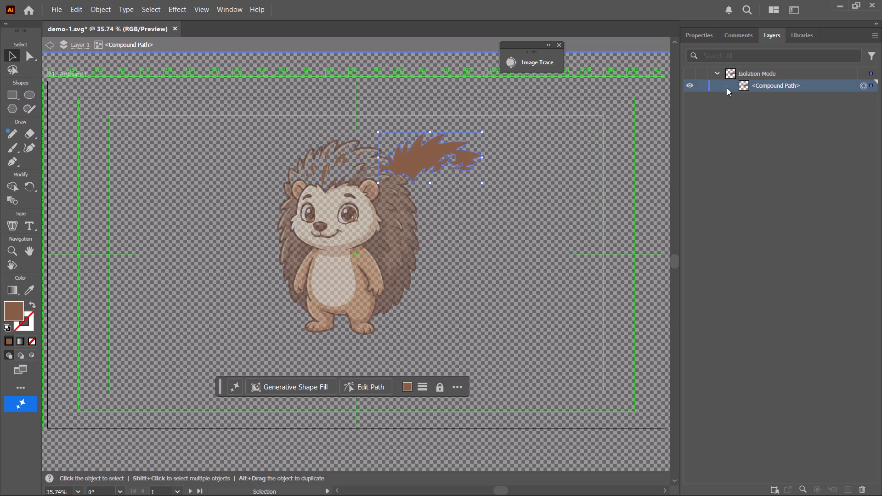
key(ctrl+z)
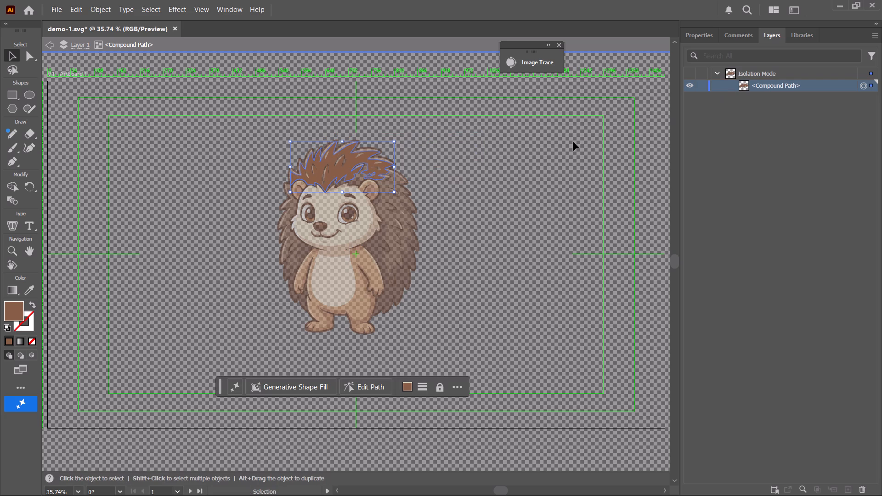
Examine how the isolated head-spikes compound path is listed in the layer hierarchy.
click(573, 142)
click(716, 75)
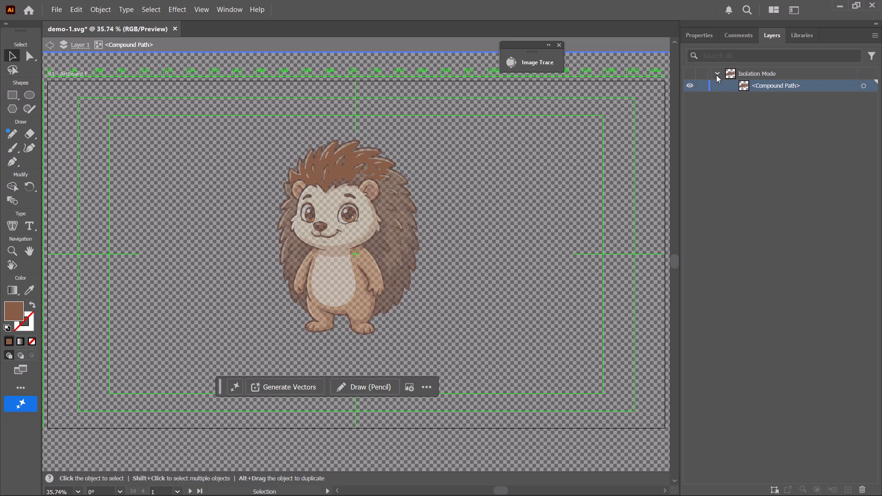
click(716, 75)
click(716, 120)
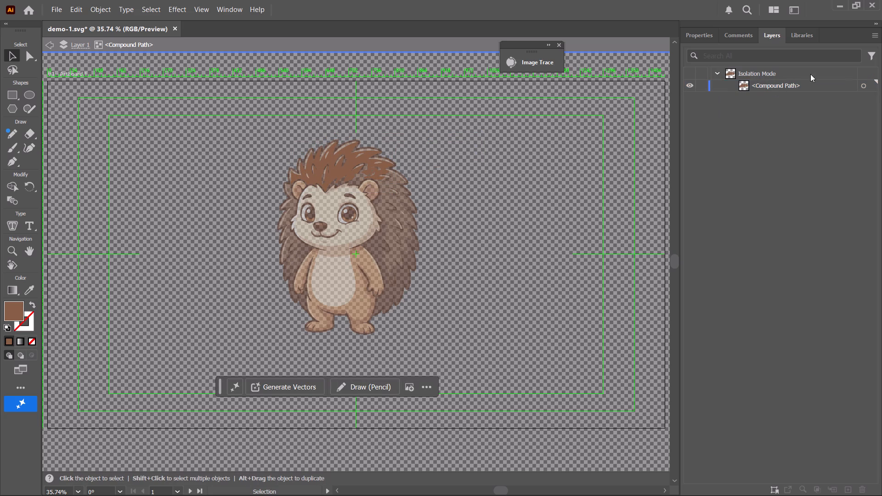
click(792, 87)
Leave isolation mode for the head-spikes compound path and return to the full hedgehog artwork.
click(537, 149)
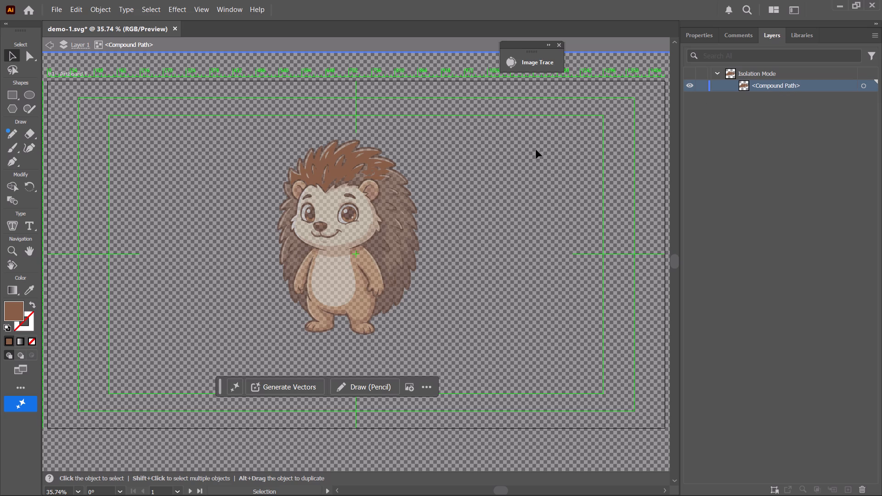
click(539, 146)
click(541, 143)
click(351, 204)
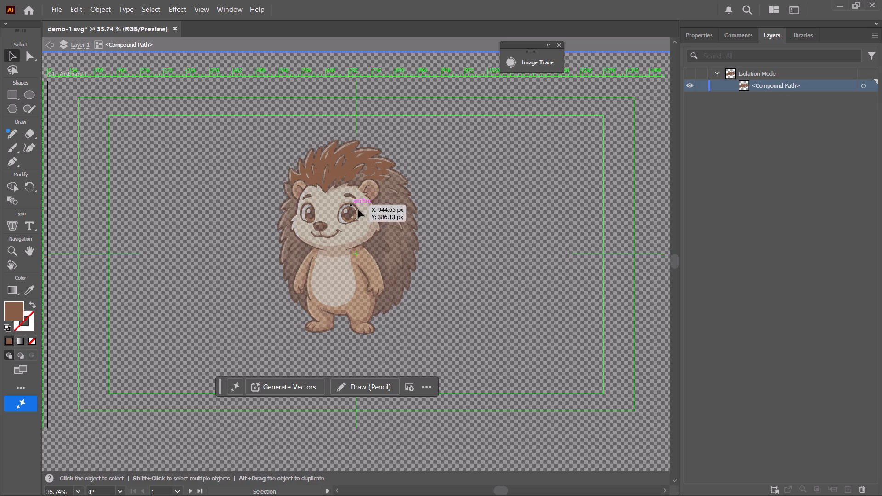
drag(517, 358, 241, 144)
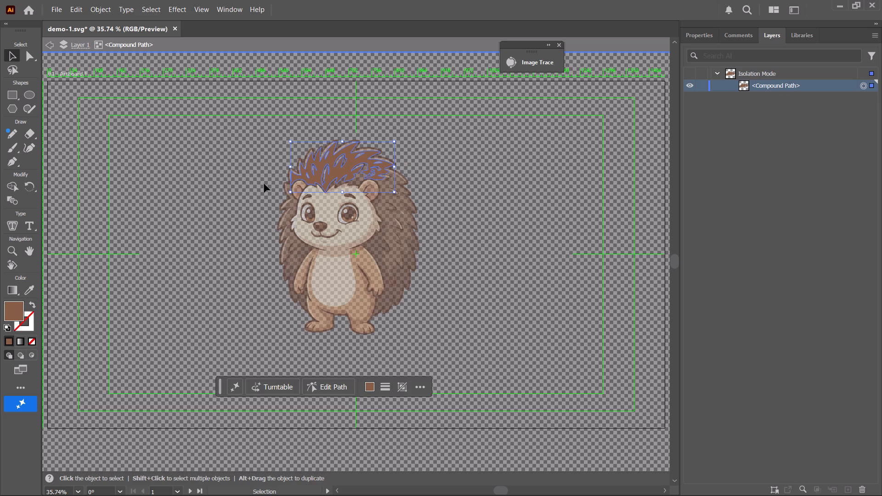
key(ctrl+z)
click(267, 171)
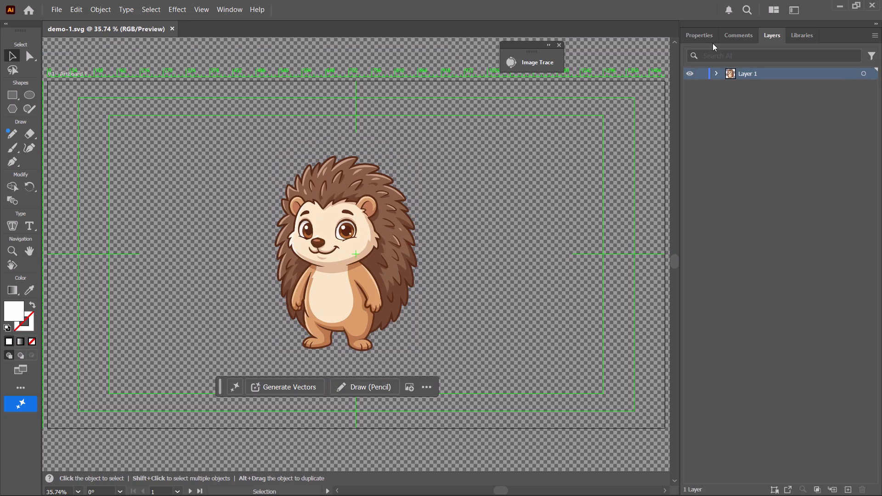
Expand Layer 1 and its nested groups down to the innermost paths to examine how the artwork is organised.
click(715, 73)
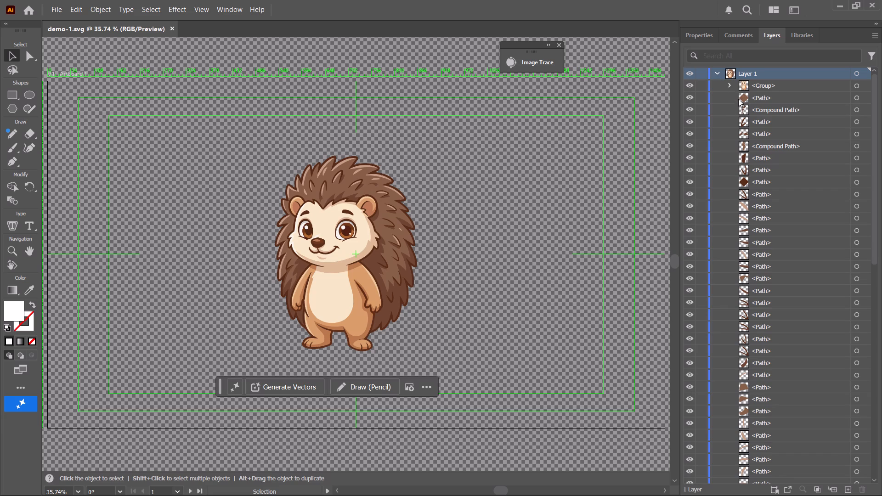
click(732, 85)
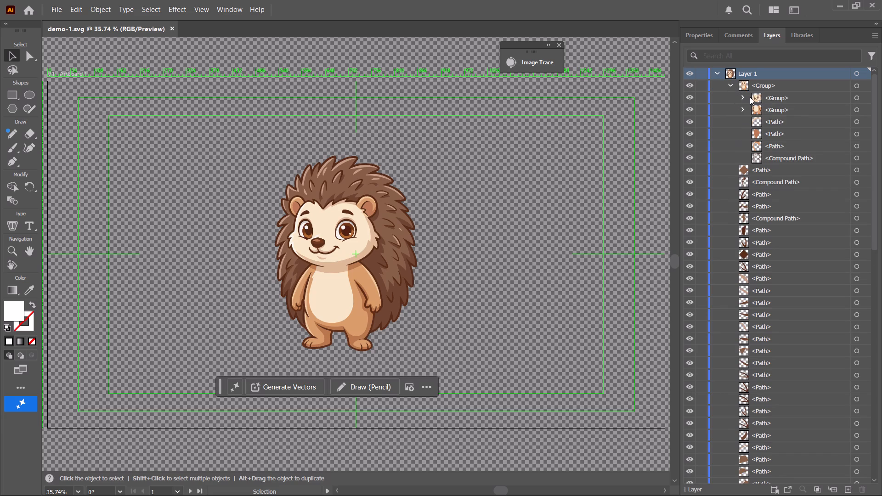
click(755, 96)
click(742, 98)
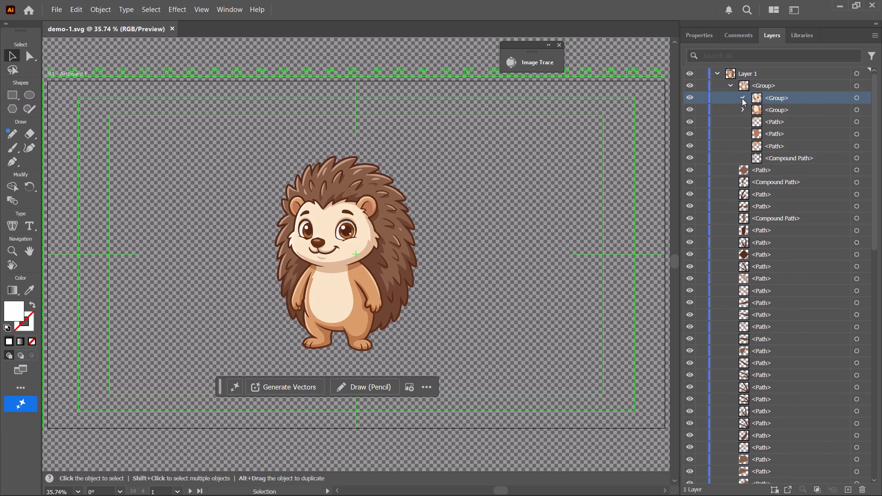
click(752, 109)
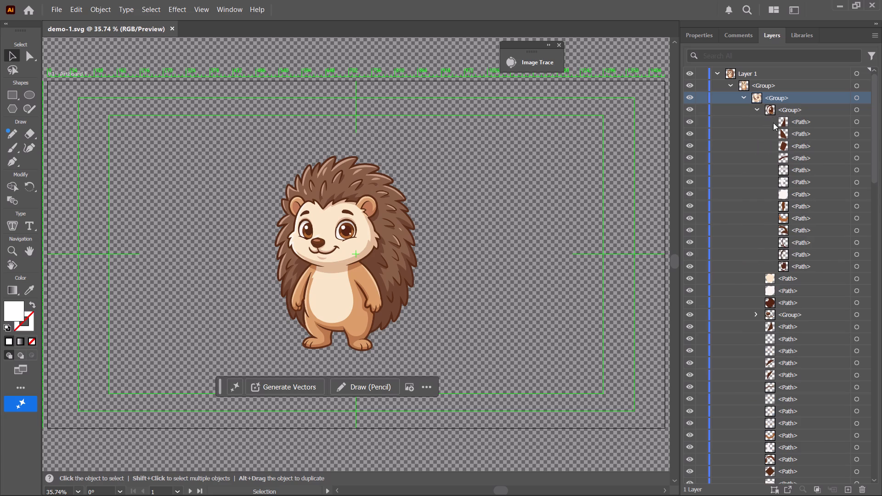
click(767, 97)
click(771, 106)
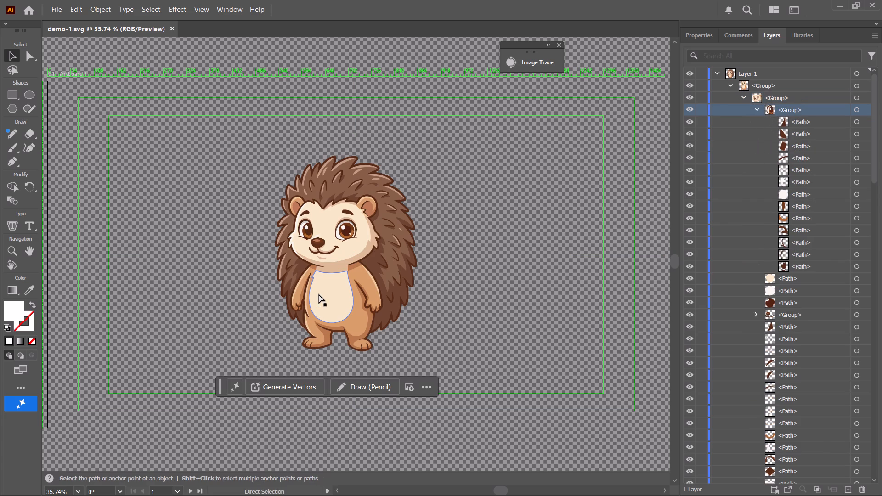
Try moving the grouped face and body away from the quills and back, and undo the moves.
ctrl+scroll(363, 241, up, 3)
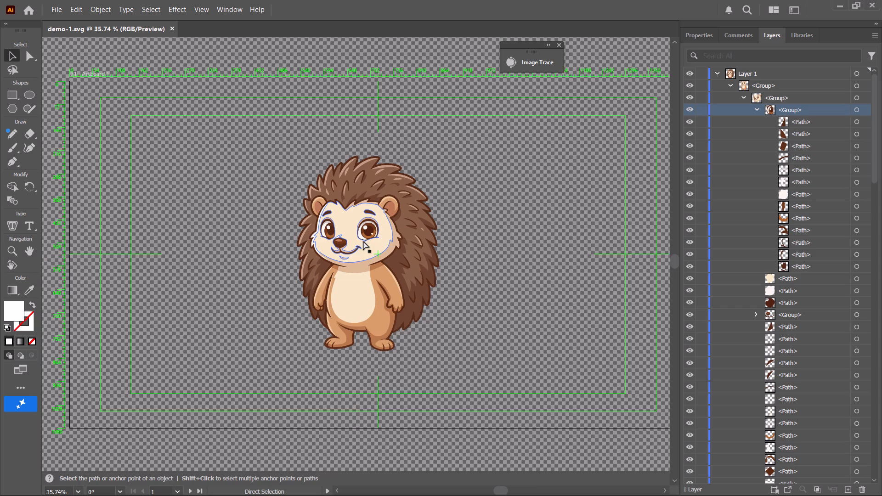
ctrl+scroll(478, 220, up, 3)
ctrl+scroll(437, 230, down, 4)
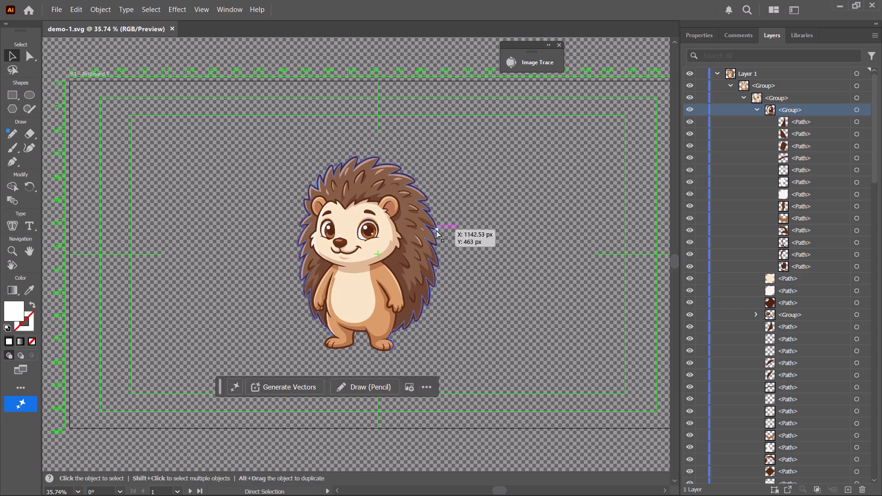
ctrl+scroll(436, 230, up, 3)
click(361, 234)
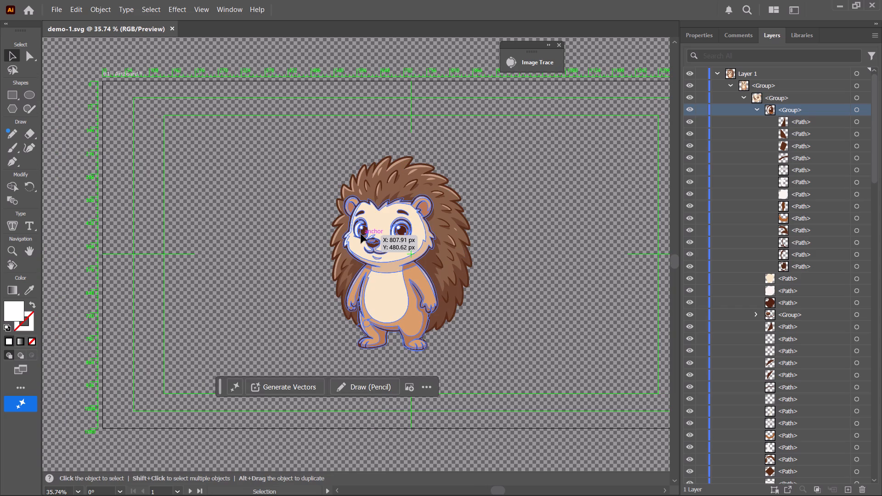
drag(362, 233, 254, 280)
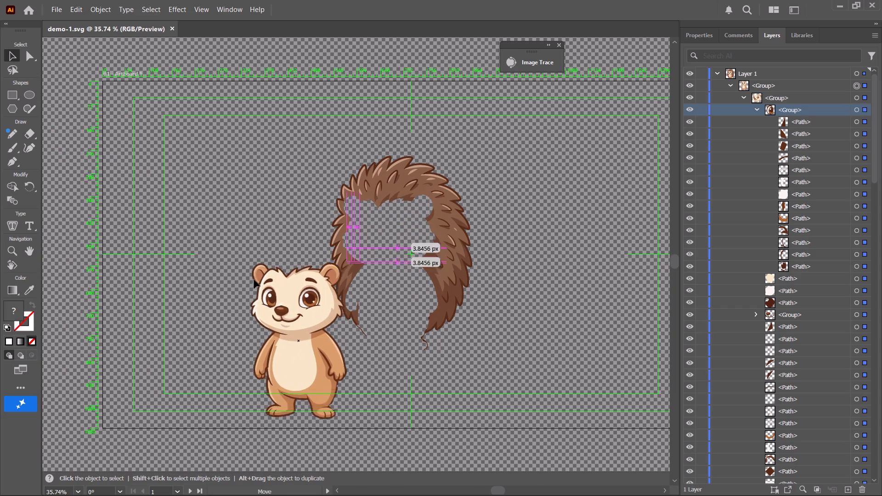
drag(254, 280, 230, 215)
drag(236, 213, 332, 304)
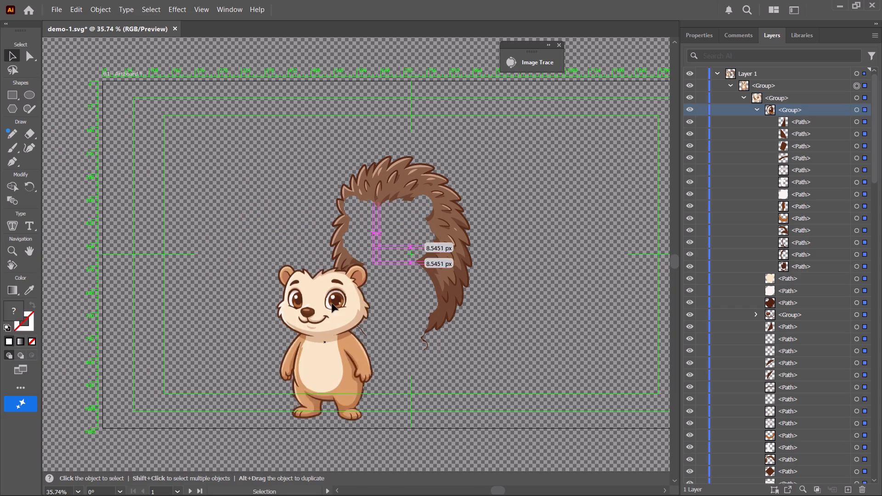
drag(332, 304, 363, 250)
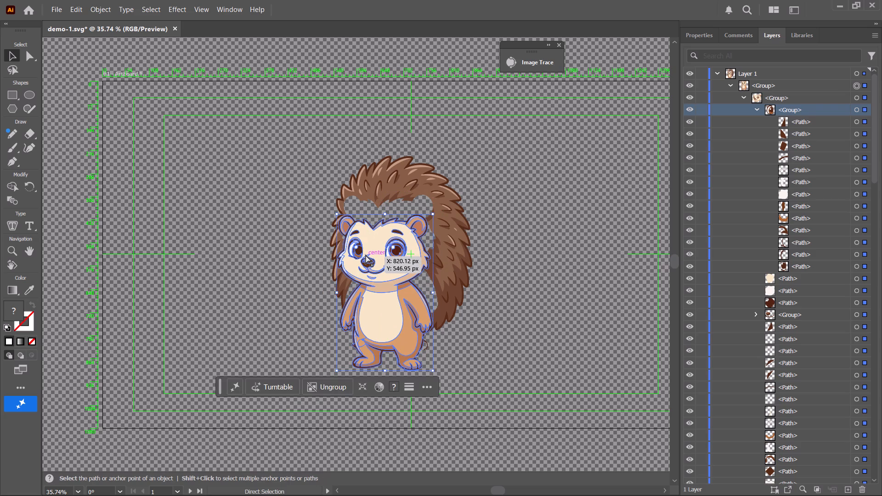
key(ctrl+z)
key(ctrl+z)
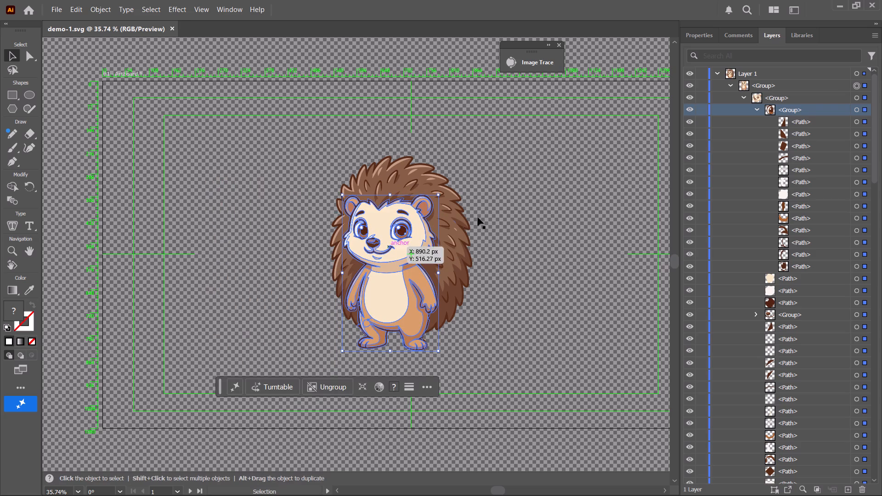
Check which quill shapes are separate objects by selecting individual head spikes and the upper artwork, and clear the selection.
click(491, 211)
click(411, 184)
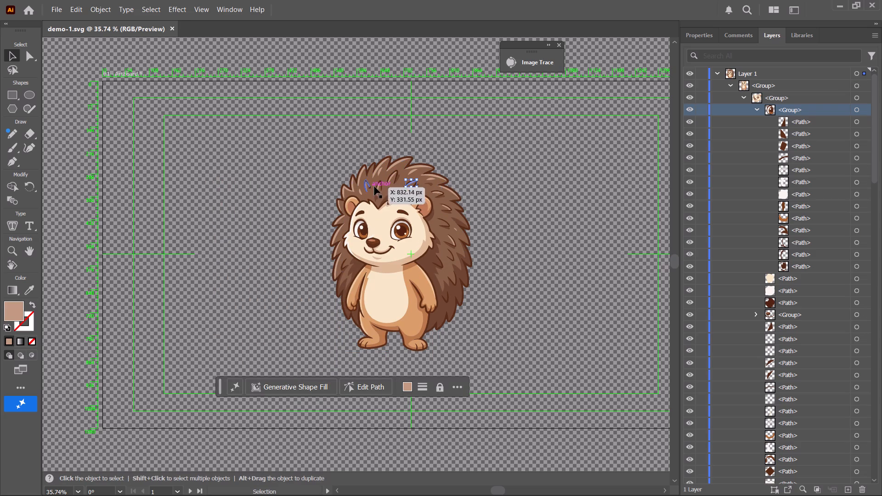
click(379, 185)
click(387, 172)
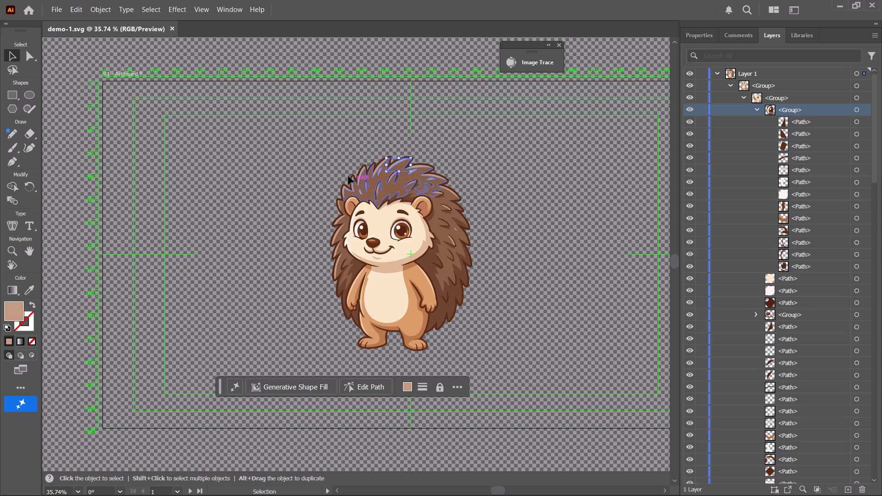
drag(311, 134, 517, 287)
click(510, 273)
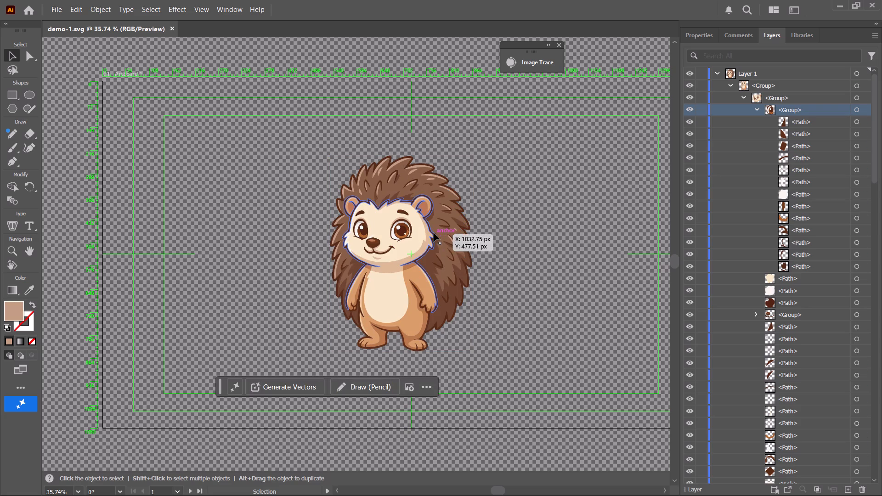
click(560, 240)
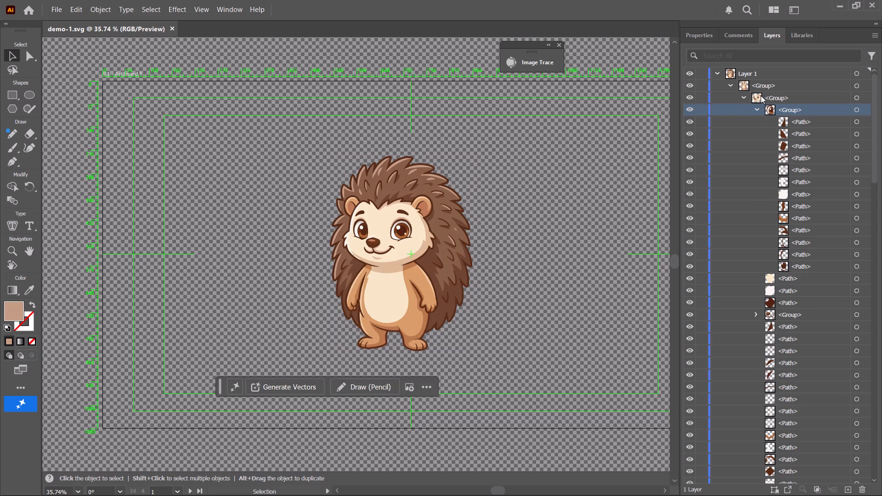
Collapse the face-and-body group within Layer 1 in the layer hierarchy.
click(728, 85)
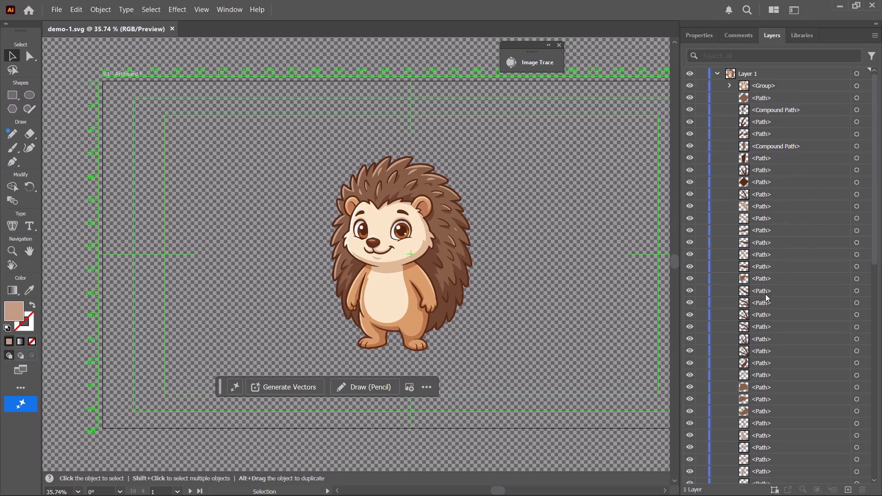
right_click(797, 76)
right_click(783, 71)
right_click(743, 76)
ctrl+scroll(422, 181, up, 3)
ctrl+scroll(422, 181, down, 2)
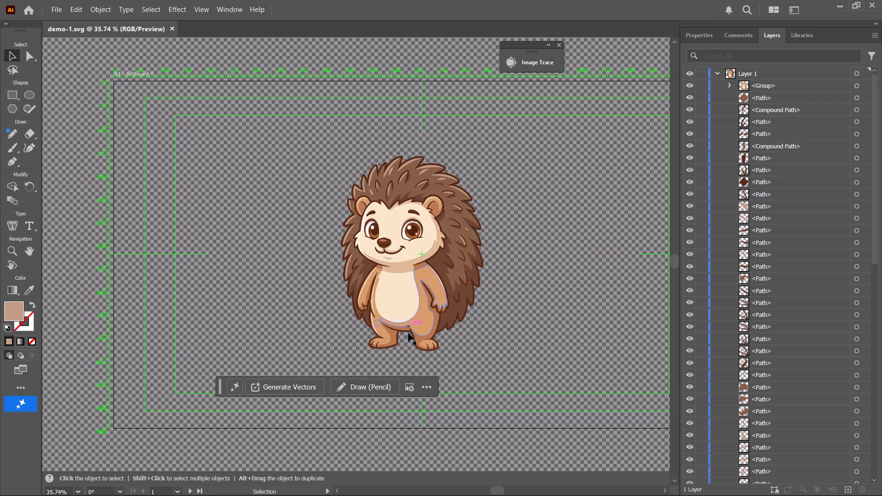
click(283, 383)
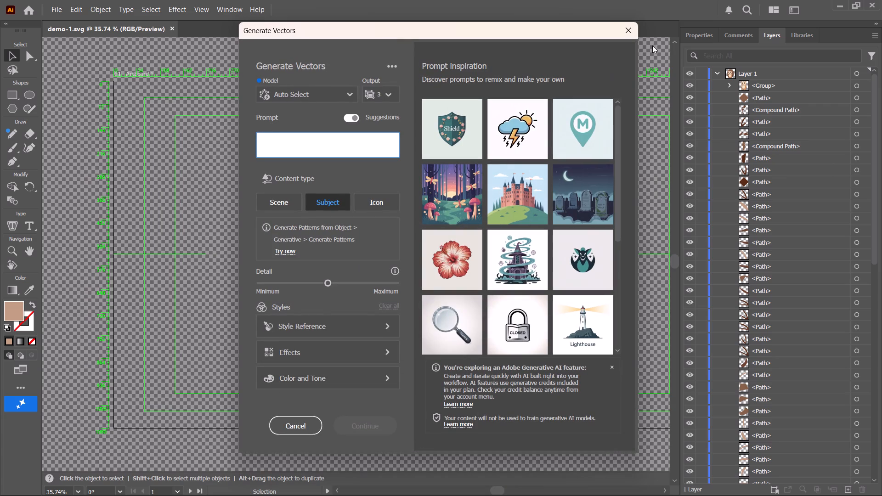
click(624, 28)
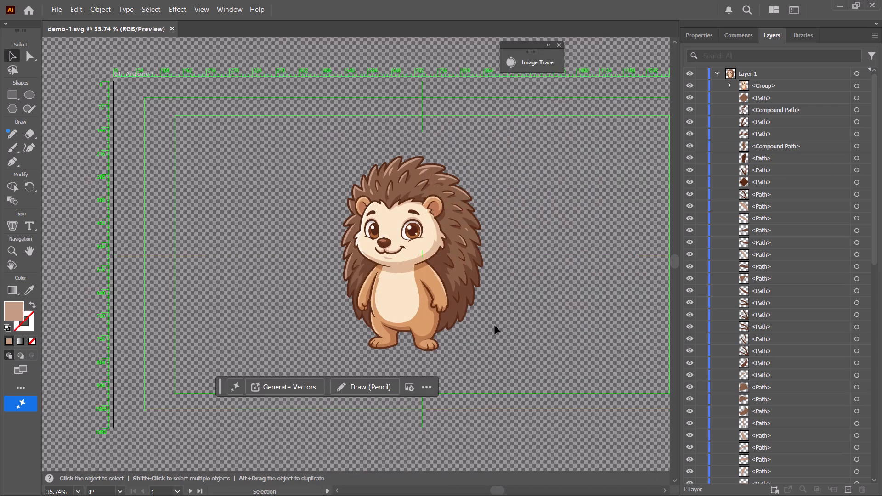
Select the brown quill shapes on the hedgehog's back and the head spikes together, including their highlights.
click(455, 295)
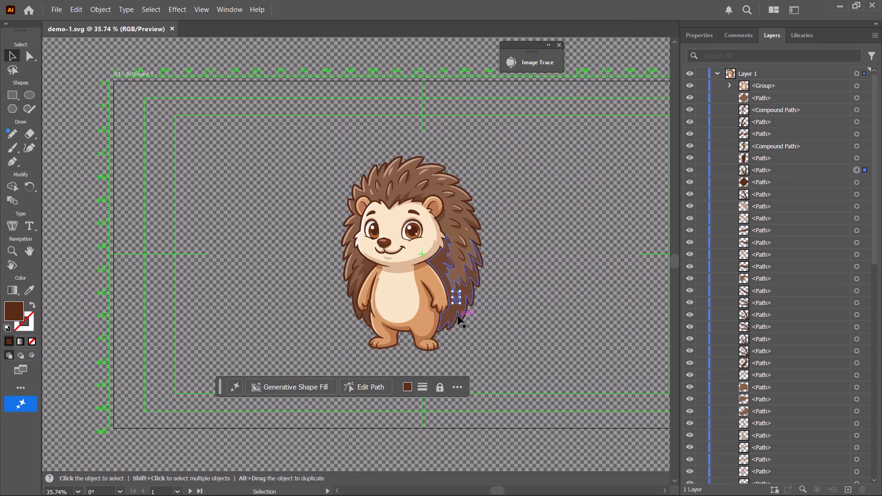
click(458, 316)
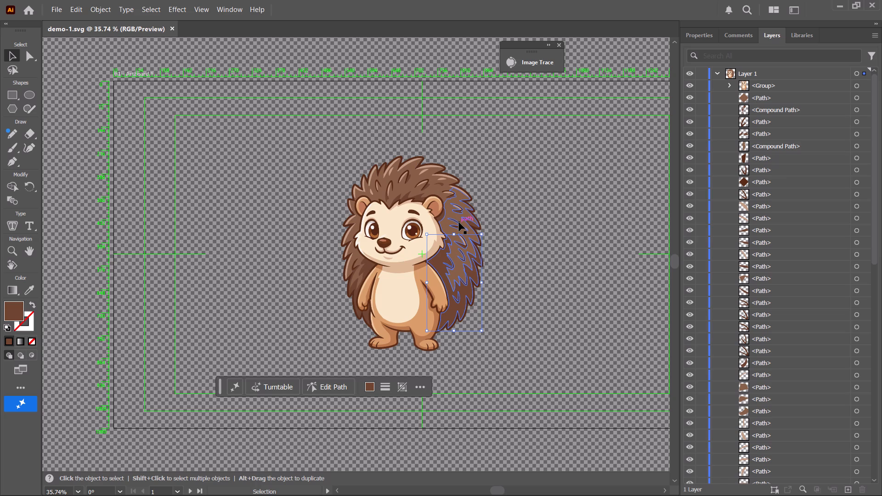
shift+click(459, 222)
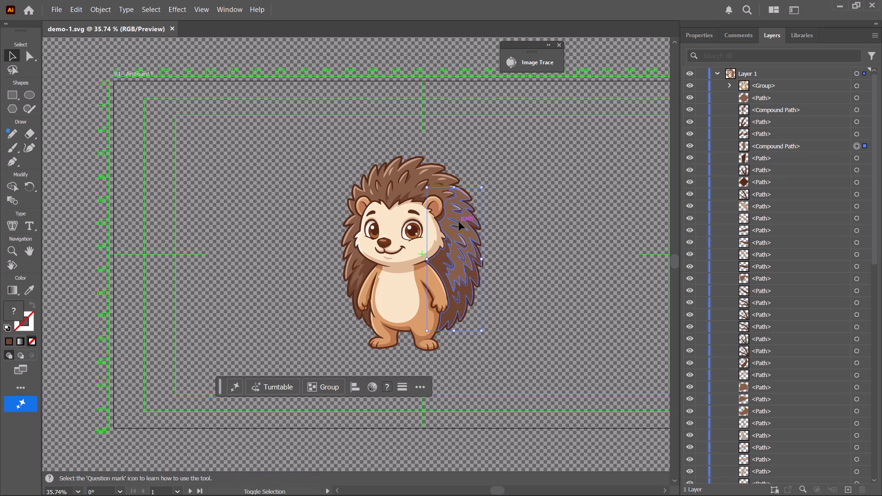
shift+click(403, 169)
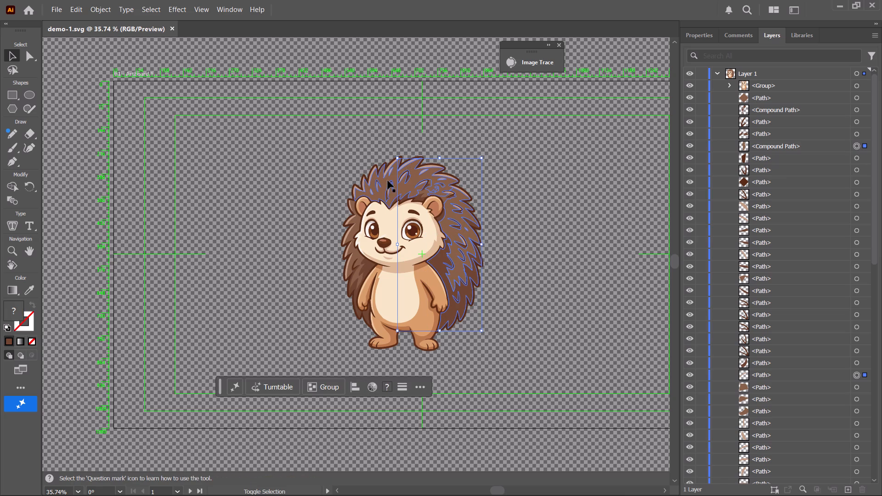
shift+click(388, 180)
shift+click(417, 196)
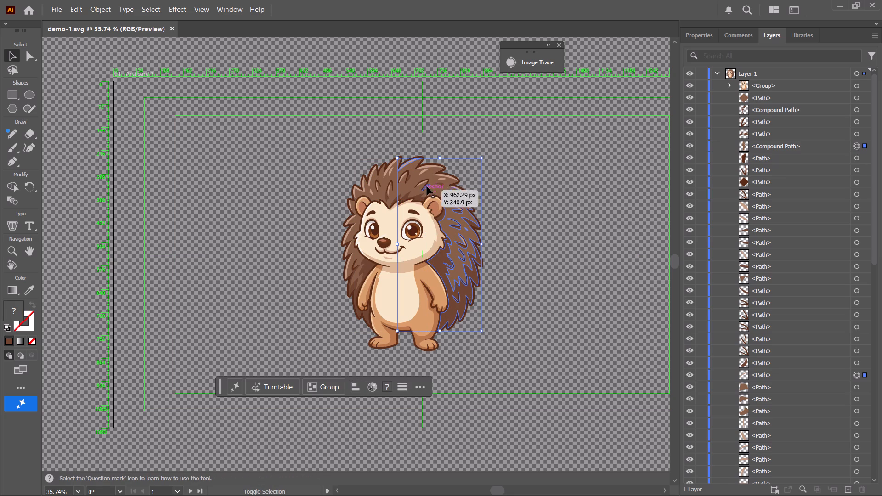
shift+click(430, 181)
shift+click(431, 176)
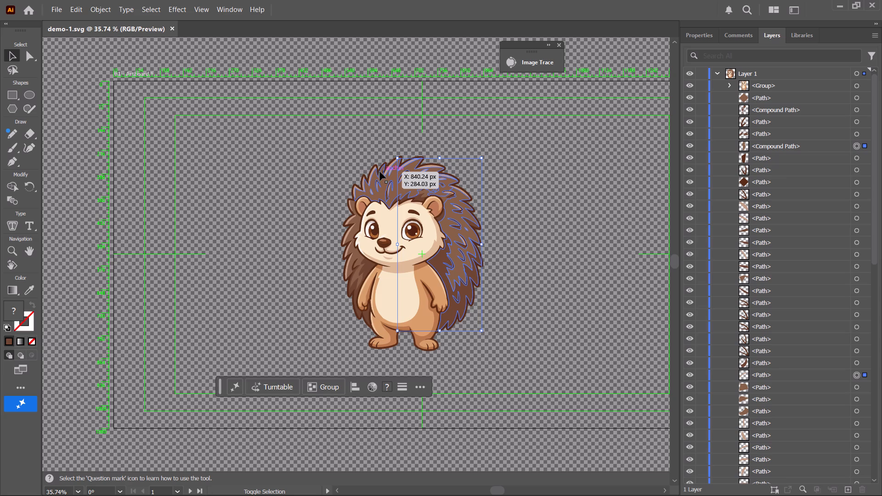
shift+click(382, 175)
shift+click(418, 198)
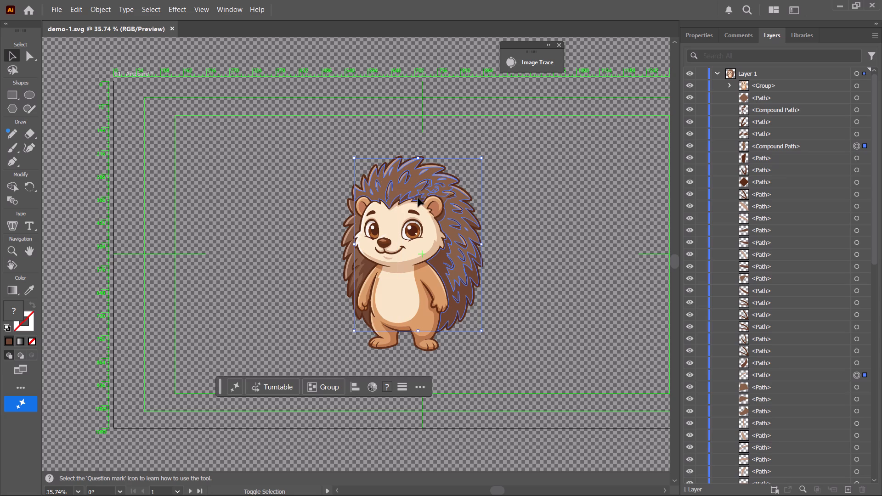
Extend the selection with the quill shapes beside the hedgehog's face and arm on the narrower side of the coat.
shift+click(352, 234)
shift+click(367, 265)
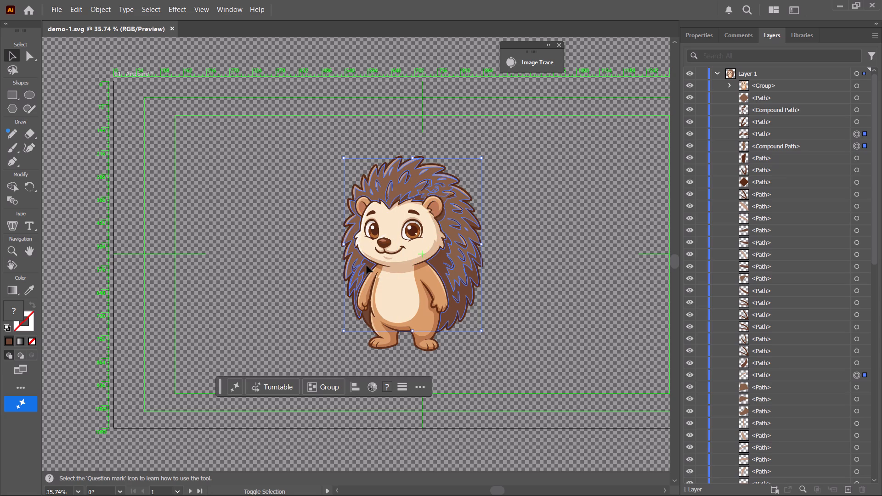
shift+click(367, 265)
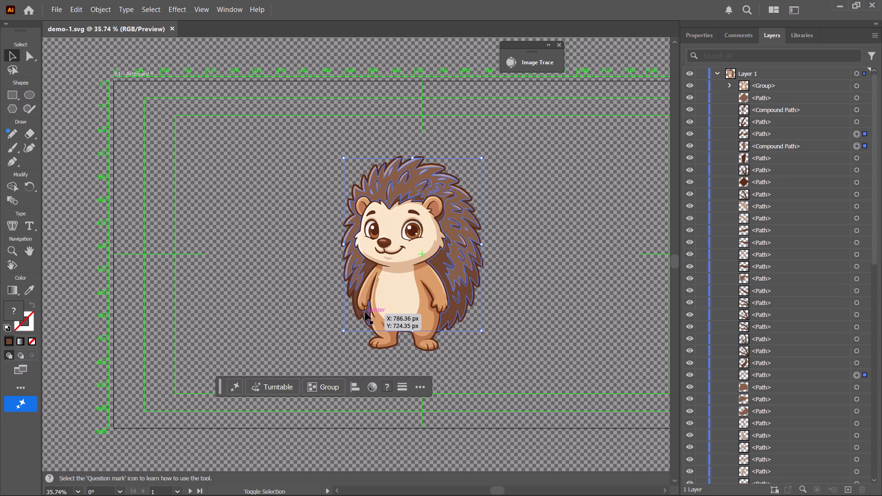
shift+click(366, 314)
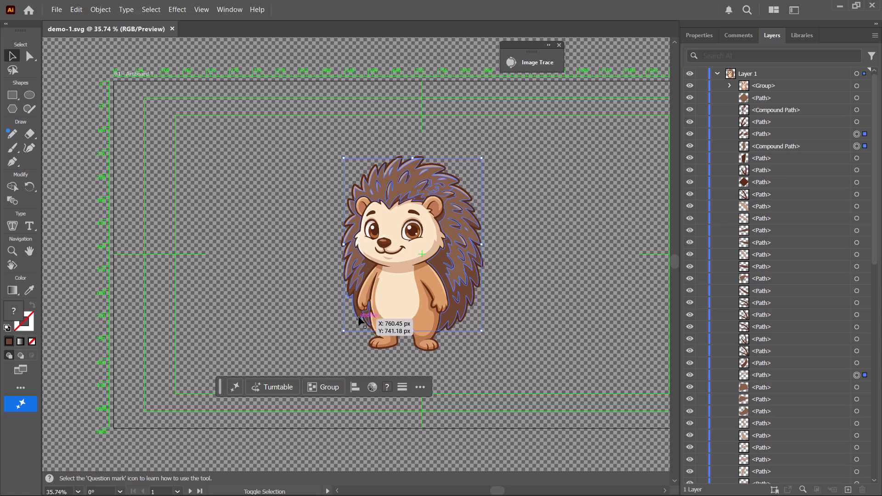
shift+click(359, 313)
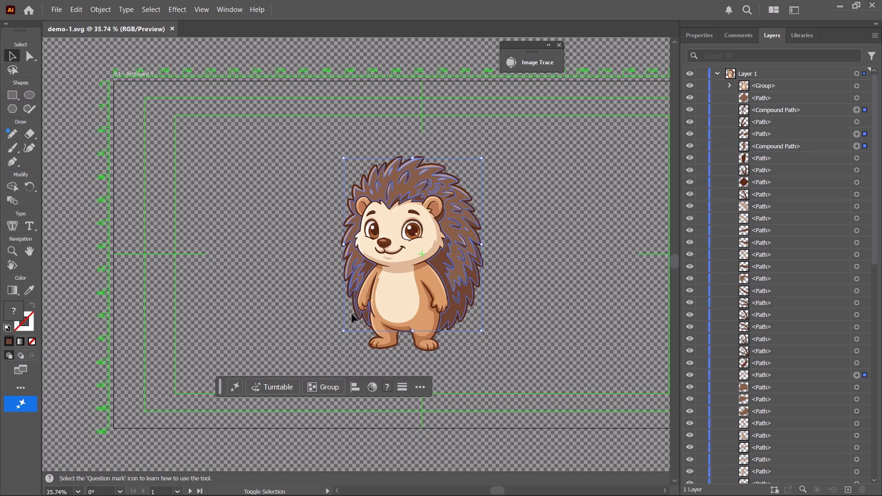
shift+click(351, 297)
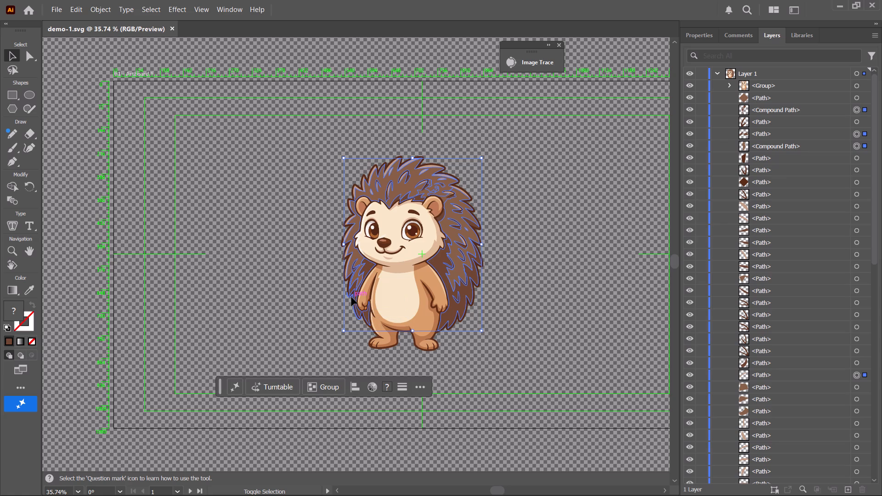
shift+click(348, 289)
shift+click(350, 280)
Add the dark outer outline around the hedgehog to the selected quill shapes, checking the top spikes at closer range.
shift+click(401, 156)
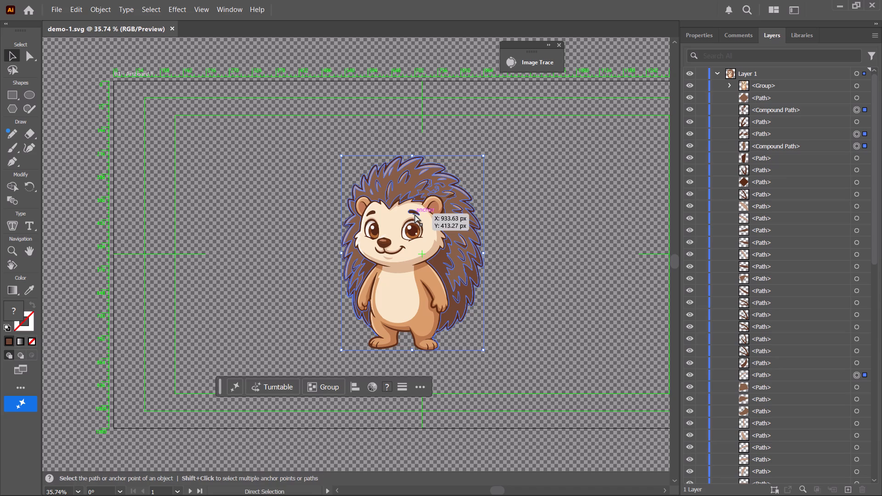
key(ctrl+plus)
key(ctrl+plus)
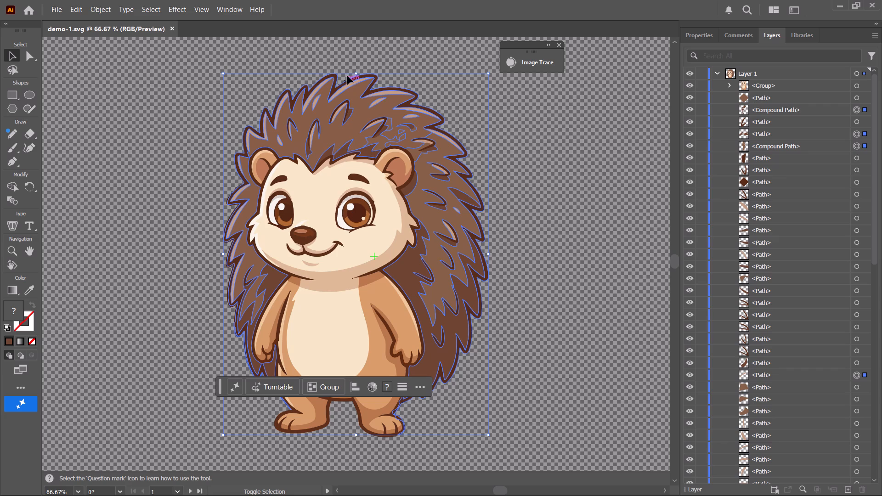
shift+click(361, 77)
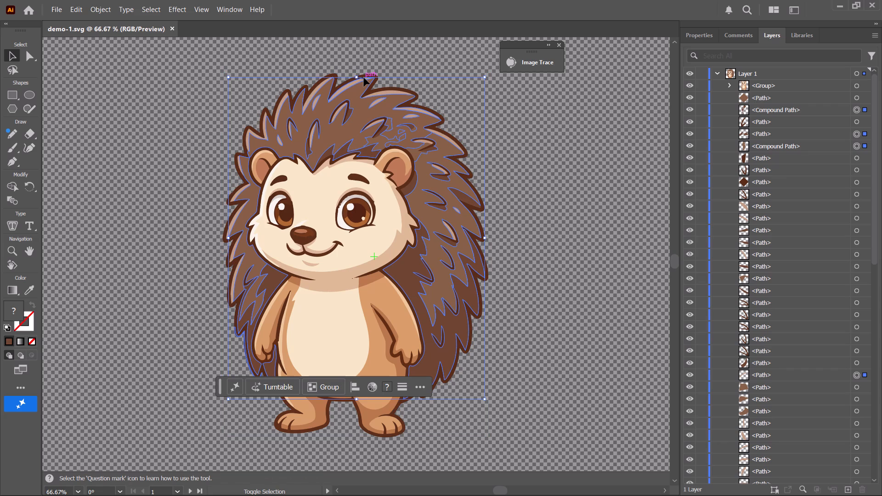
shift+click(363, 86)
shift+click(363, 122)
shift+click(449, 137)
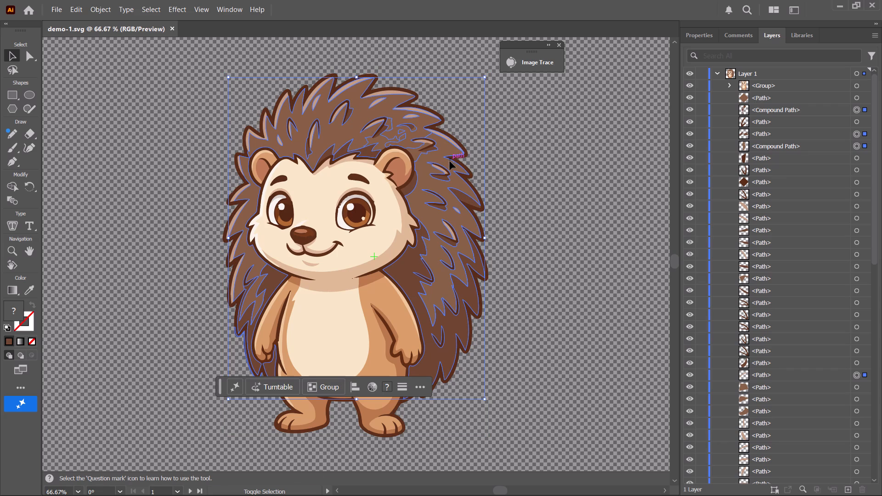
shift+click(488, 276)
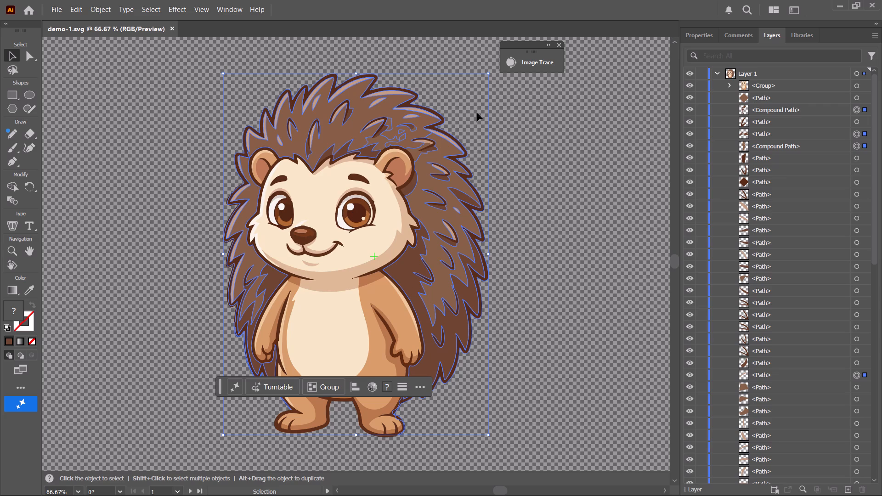
Switch to the browser and replay the layer-separation tutorial from 1:15, covering how to ungroup vector objects, and pause it.
key(alt+Tab)
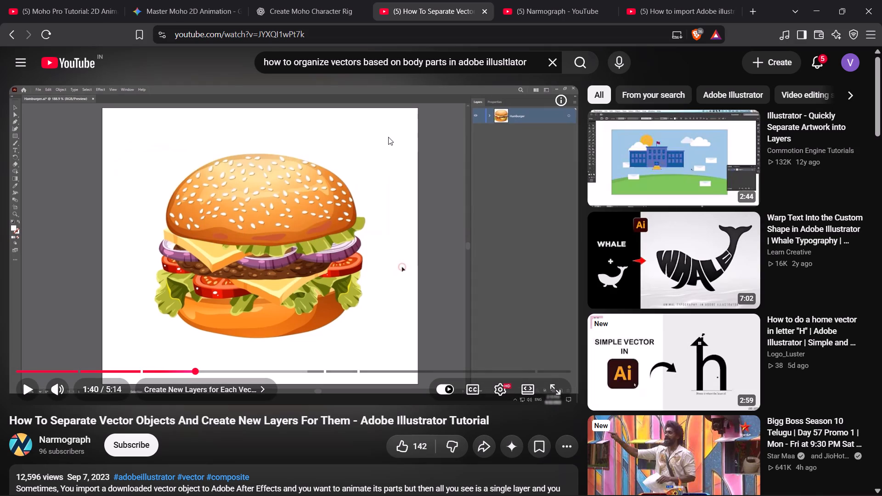
key(Left)
key(Left)
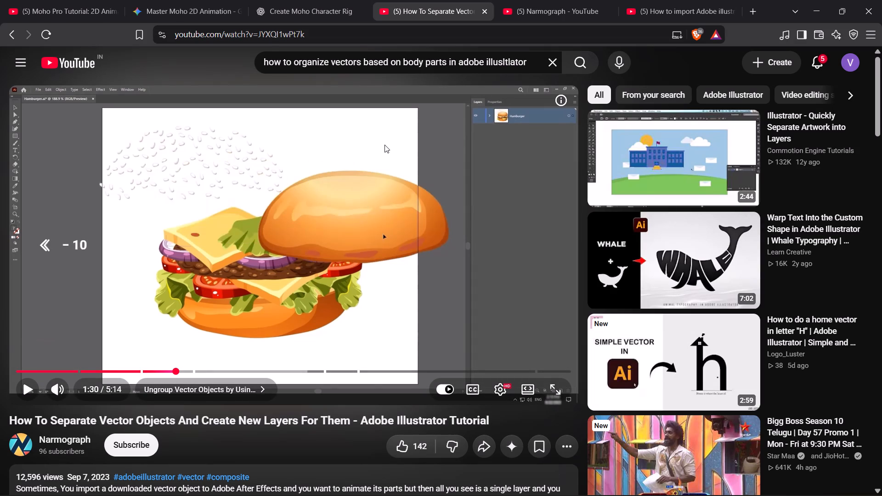
key(Left)
key(Left)
key(Left)
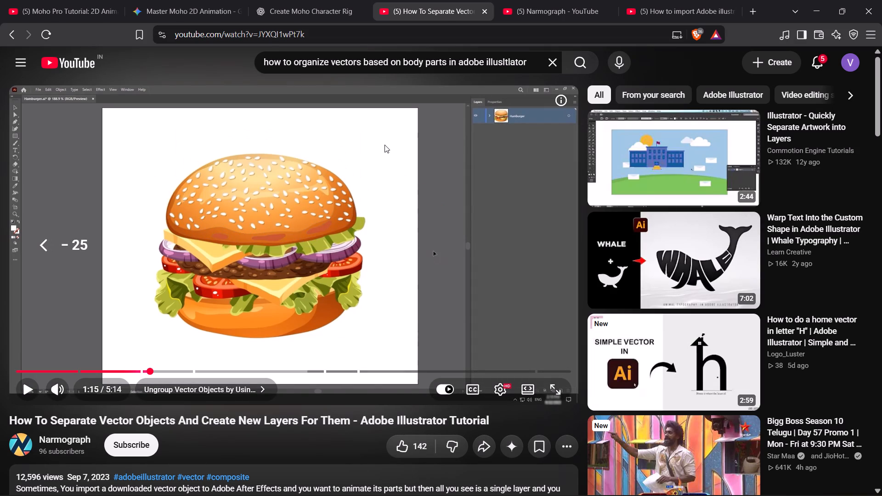
key(space)
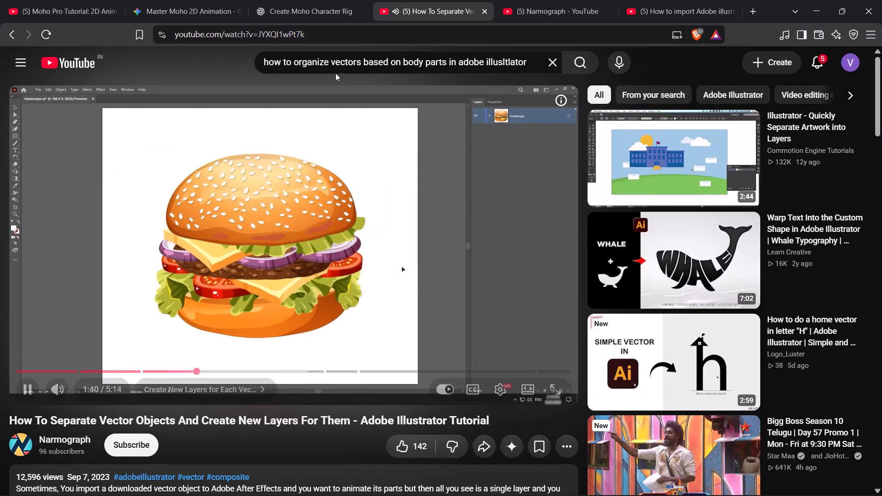
click(311, 221)
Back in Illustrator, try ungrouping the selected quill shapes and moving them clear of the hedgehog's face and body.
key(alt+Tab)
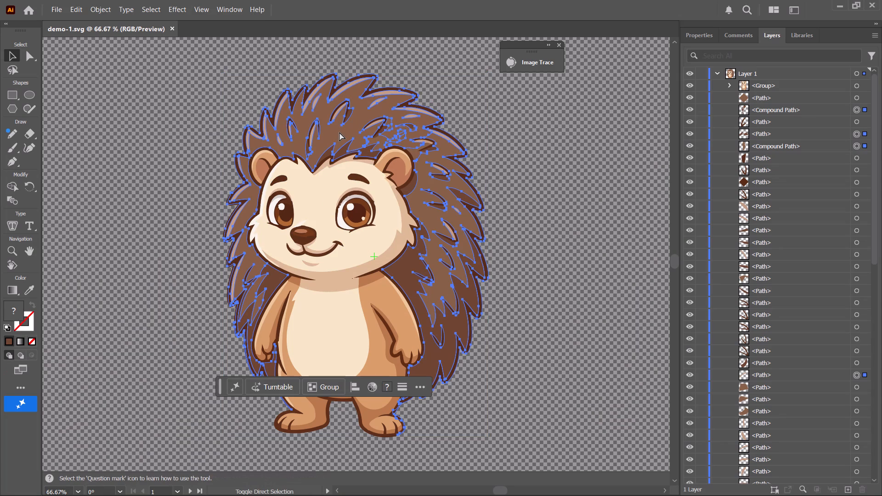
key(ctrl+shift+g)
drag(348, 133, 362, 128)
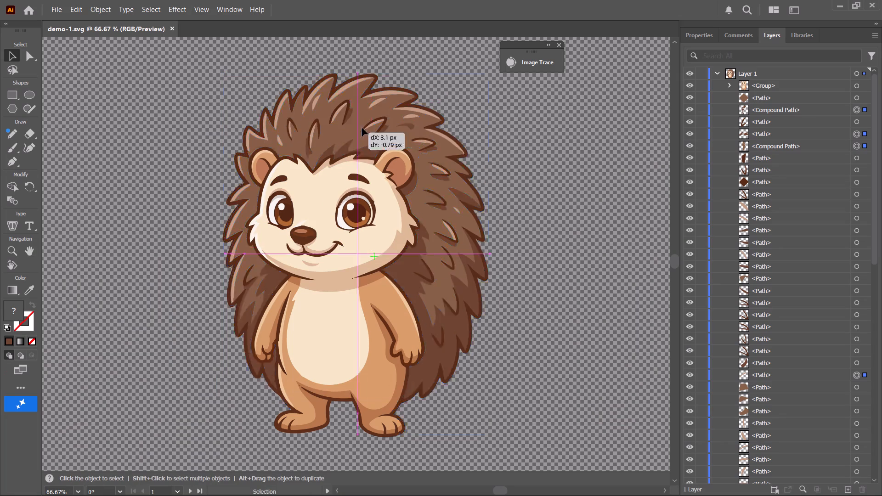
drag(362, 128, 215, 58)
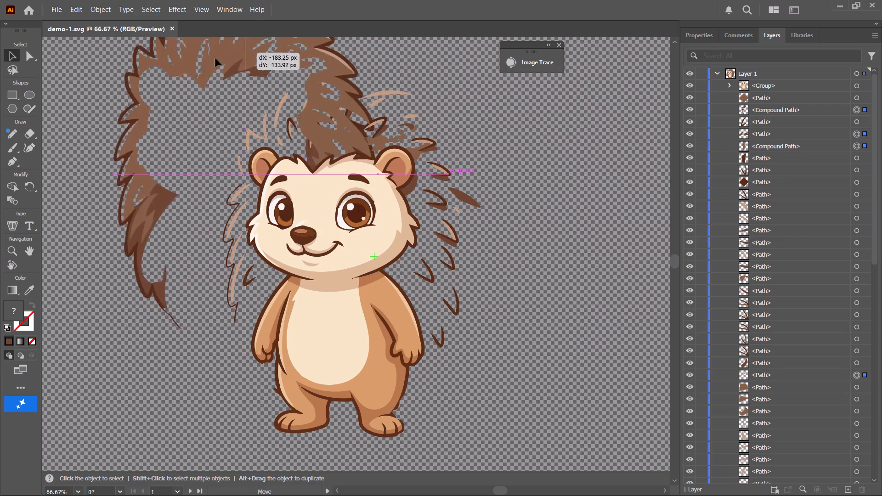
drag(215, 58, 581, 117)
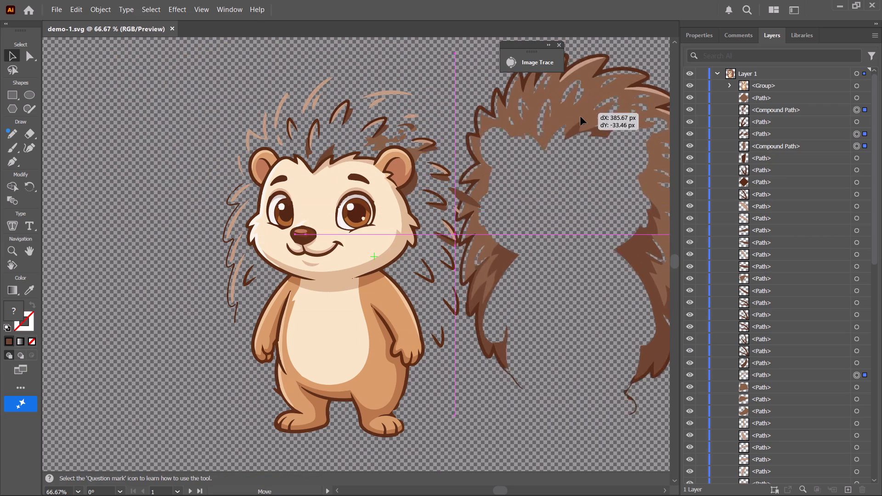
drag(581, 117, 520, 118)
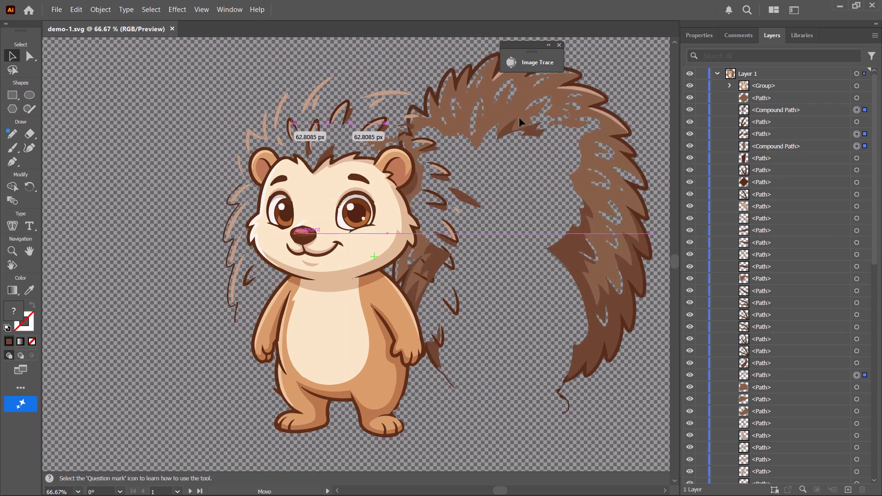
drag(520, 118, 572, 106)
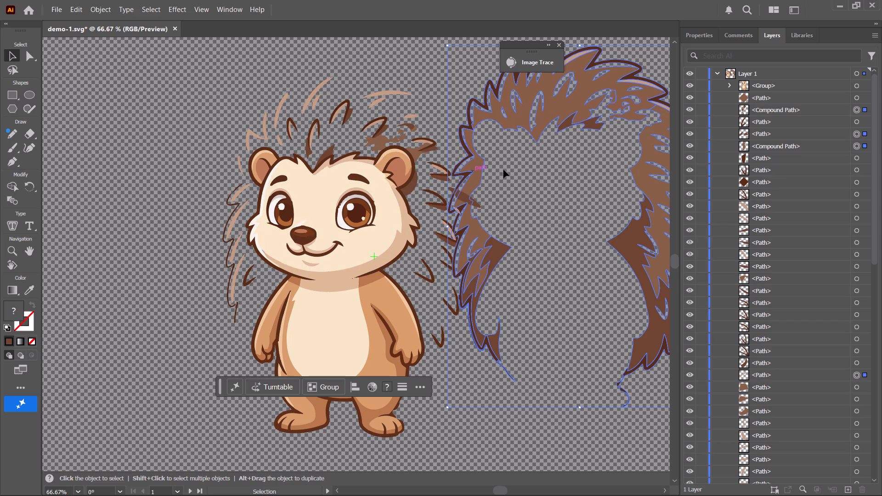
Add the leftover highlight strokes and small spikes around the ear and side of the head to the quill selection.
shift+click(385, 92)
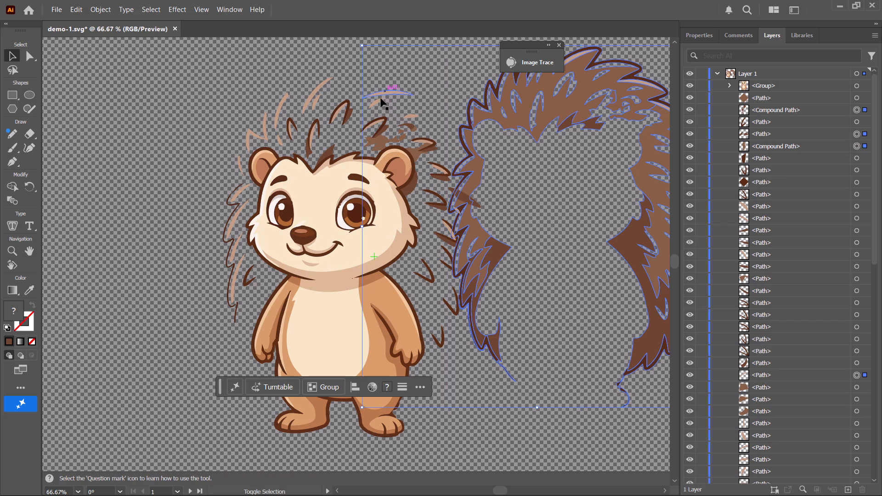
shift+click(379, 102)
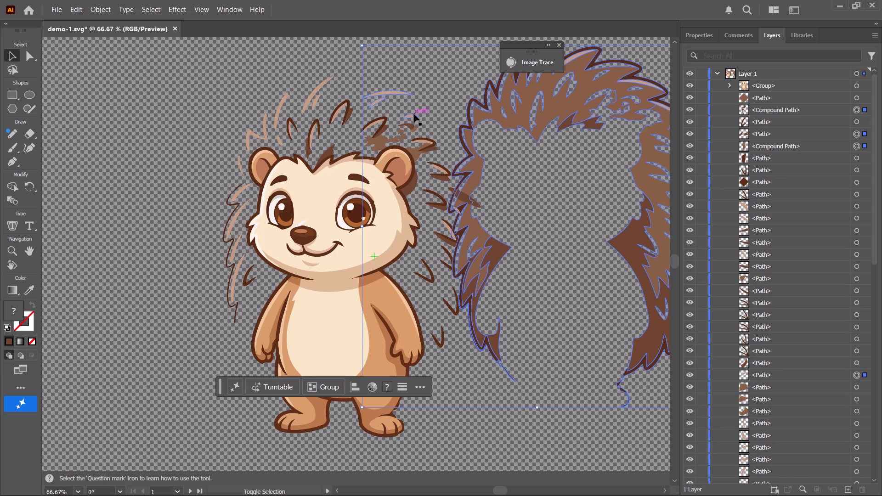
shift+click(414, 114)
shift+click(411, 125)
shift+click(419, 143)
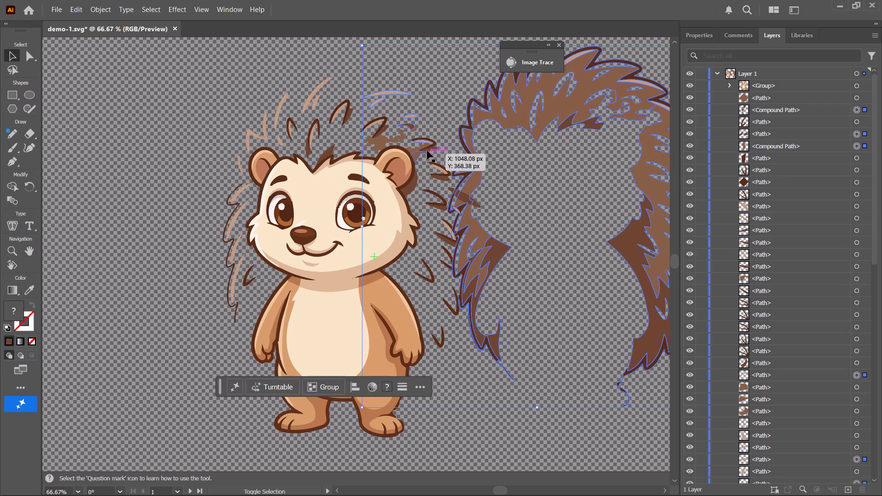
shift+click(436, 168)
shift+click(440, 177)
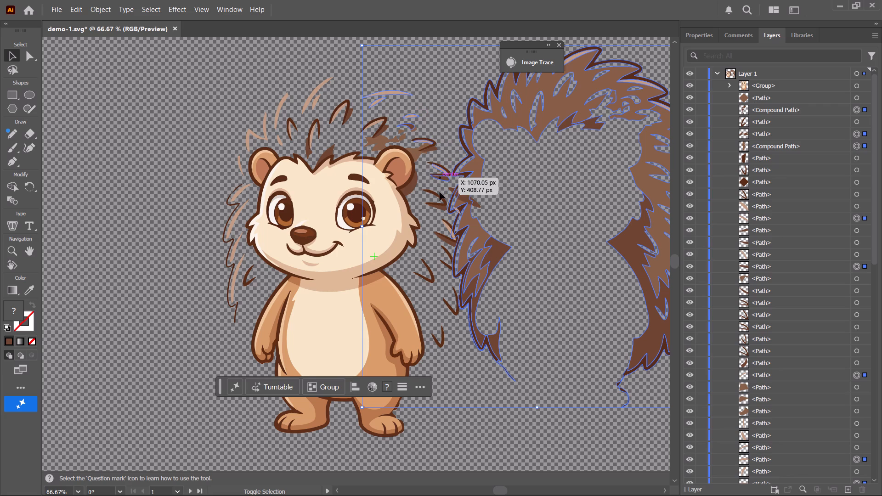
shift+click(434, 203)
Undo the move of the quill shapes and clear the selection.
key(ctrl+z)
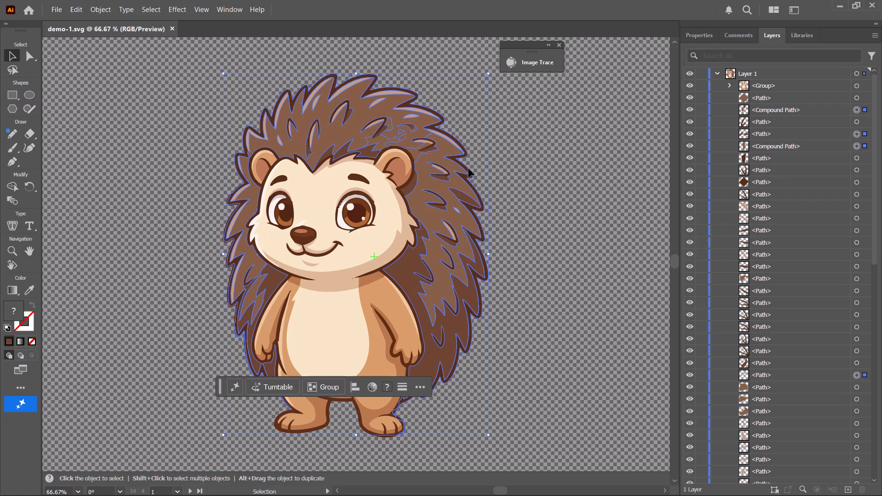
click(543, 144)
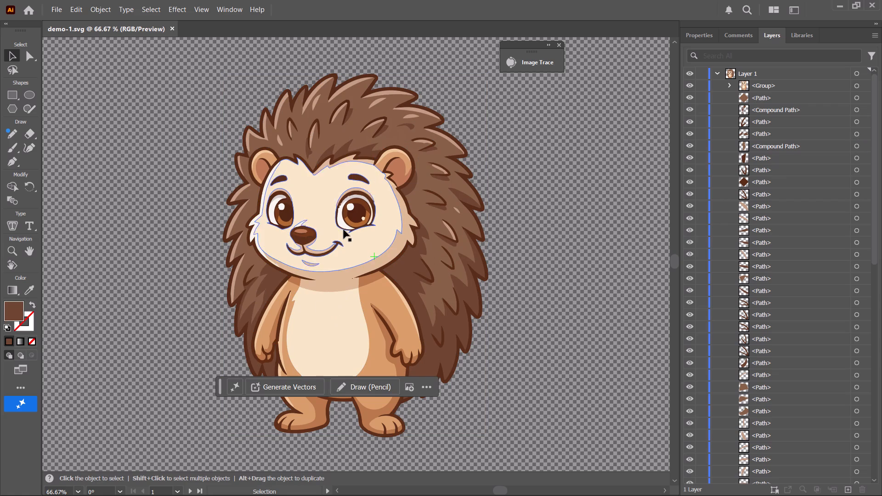
Move the grouped face and body off the quills so it stands clear beside them on the right.
shift+click(377, 239)
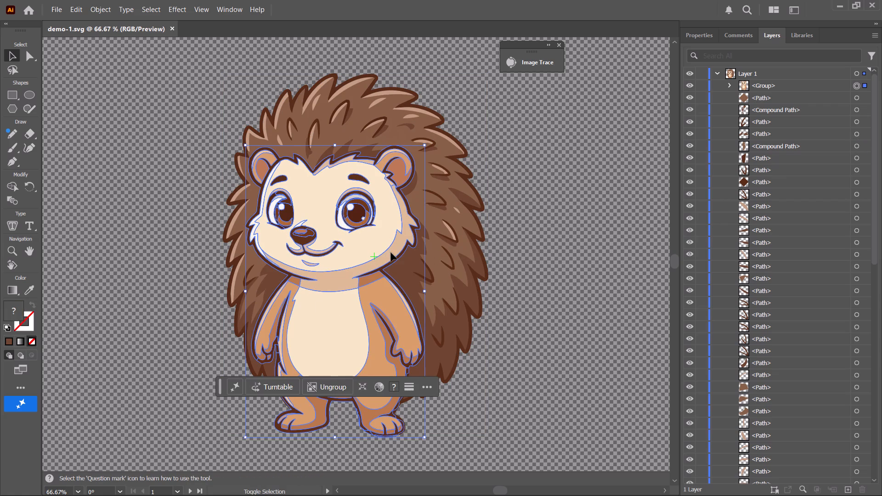
drag(365, 246, 413, 371)
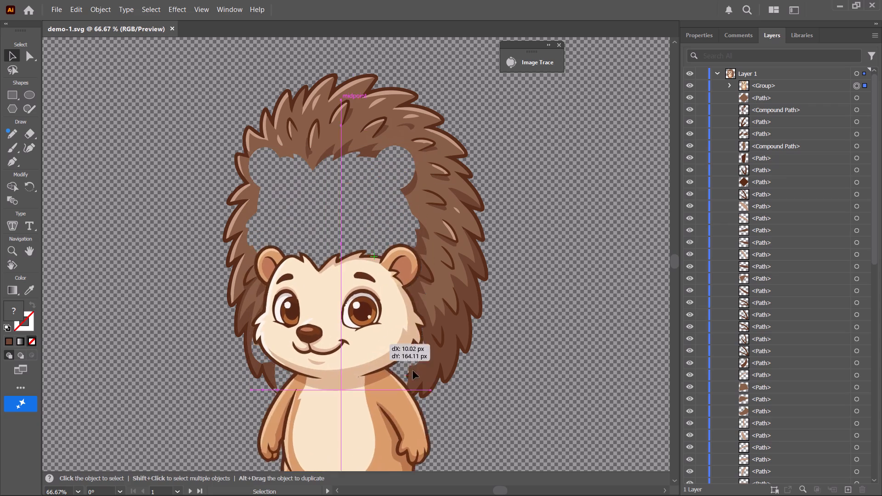
drag(413, 371, 625, 207)
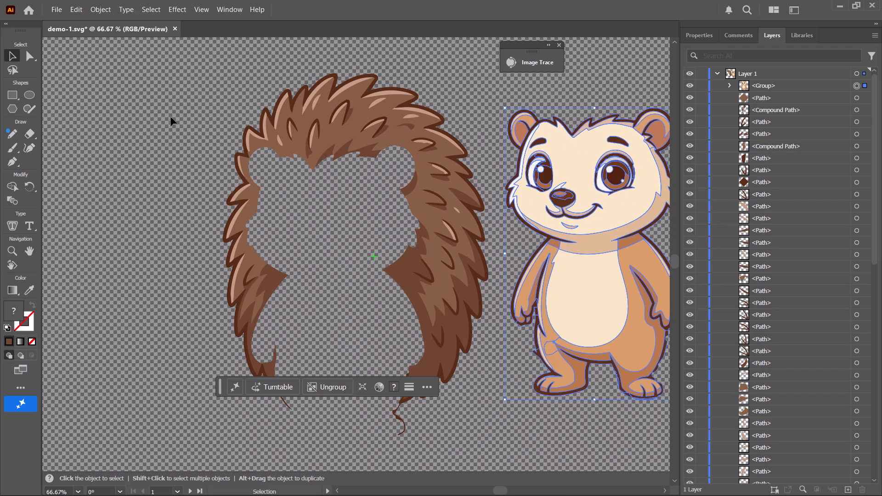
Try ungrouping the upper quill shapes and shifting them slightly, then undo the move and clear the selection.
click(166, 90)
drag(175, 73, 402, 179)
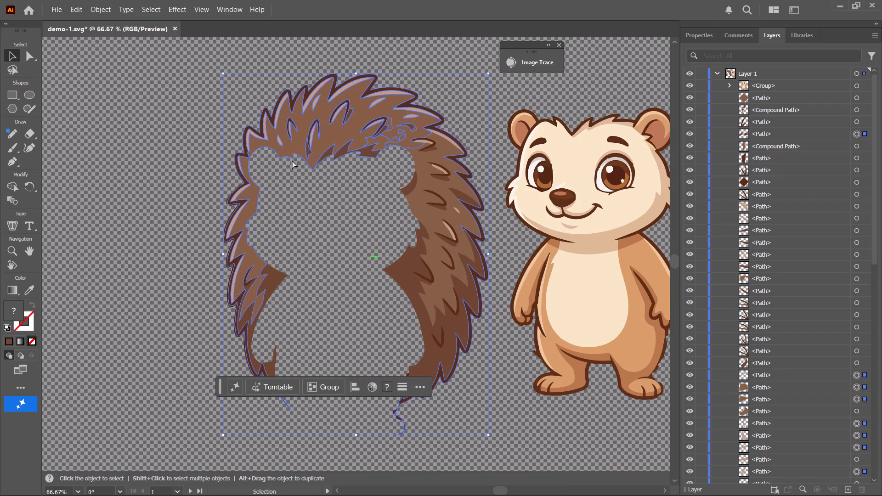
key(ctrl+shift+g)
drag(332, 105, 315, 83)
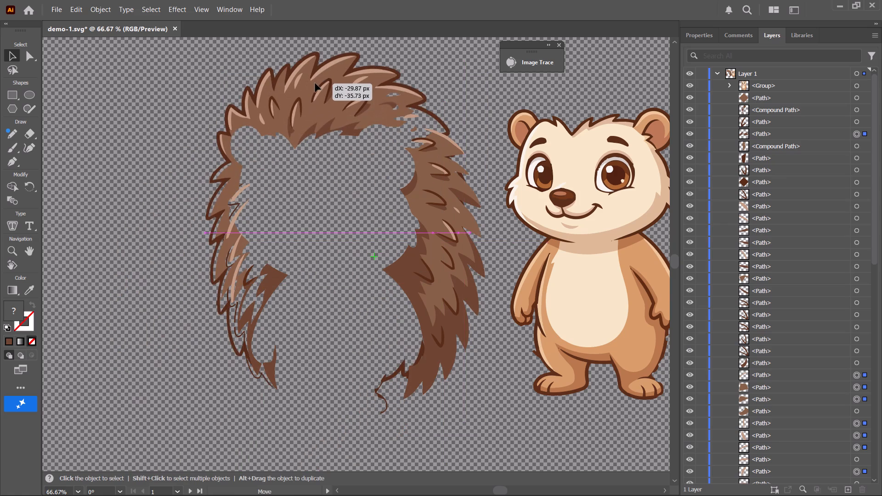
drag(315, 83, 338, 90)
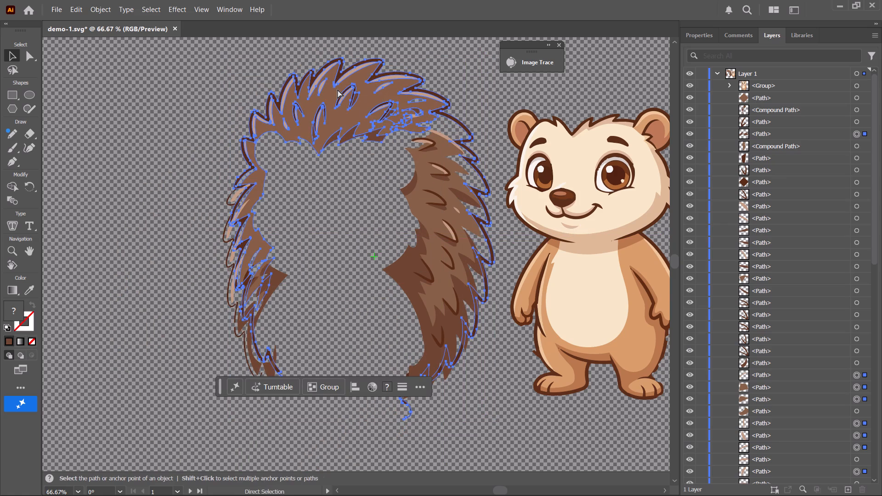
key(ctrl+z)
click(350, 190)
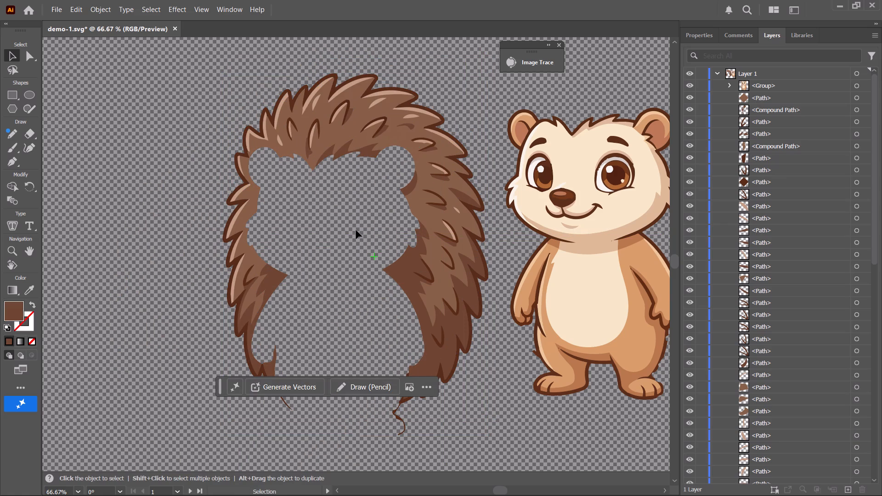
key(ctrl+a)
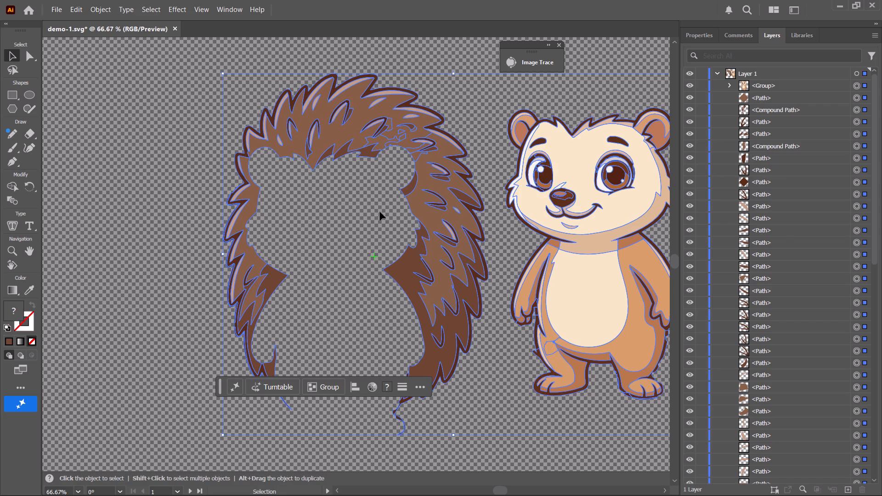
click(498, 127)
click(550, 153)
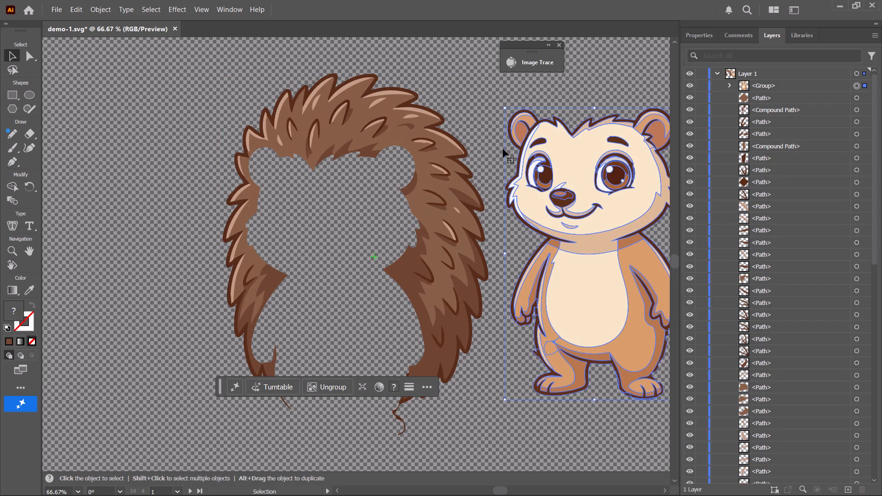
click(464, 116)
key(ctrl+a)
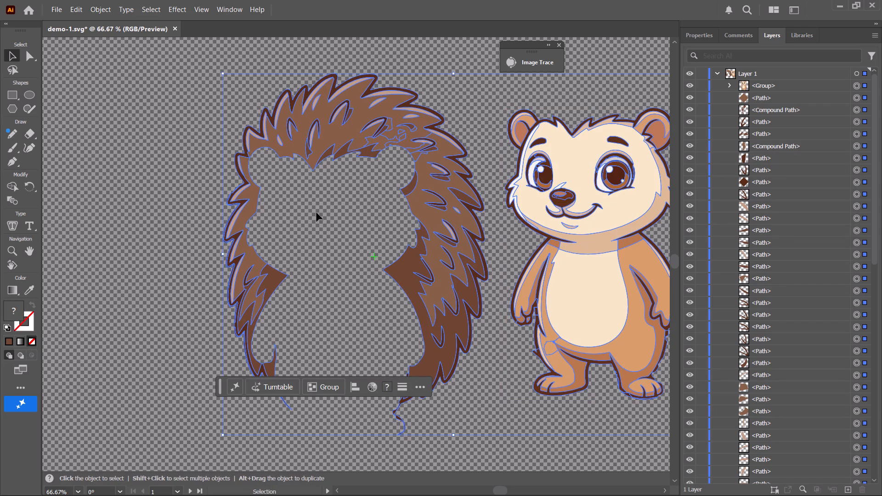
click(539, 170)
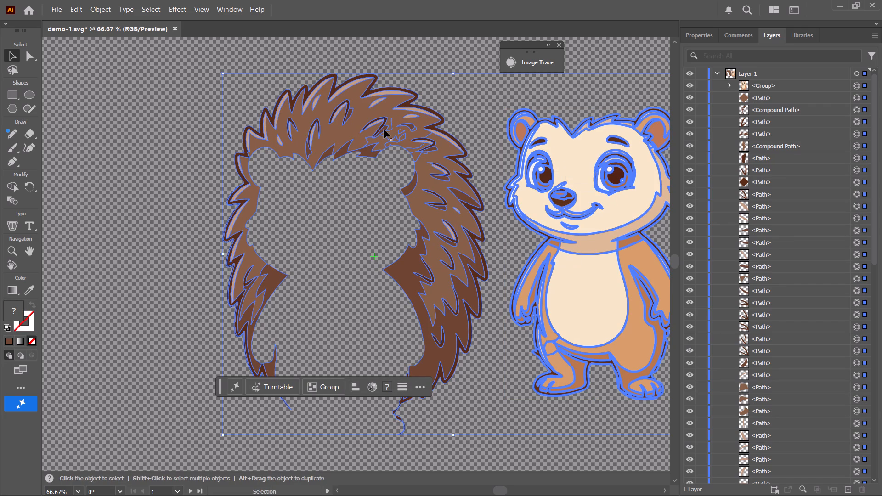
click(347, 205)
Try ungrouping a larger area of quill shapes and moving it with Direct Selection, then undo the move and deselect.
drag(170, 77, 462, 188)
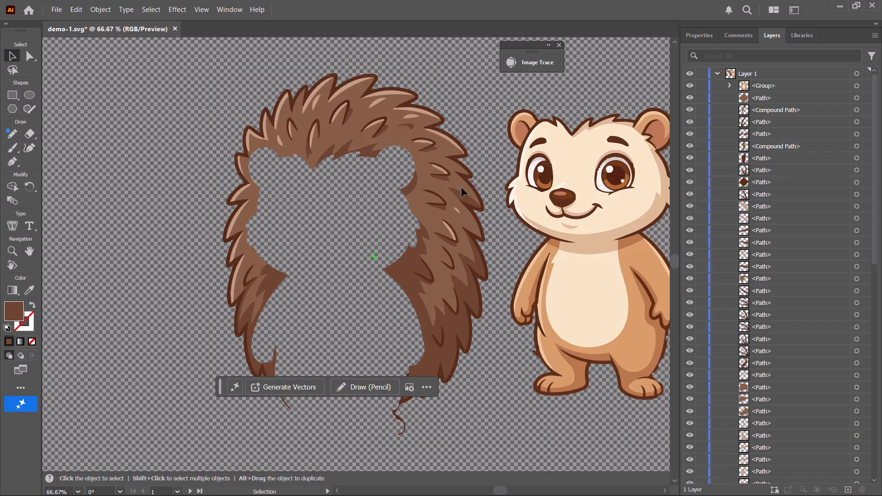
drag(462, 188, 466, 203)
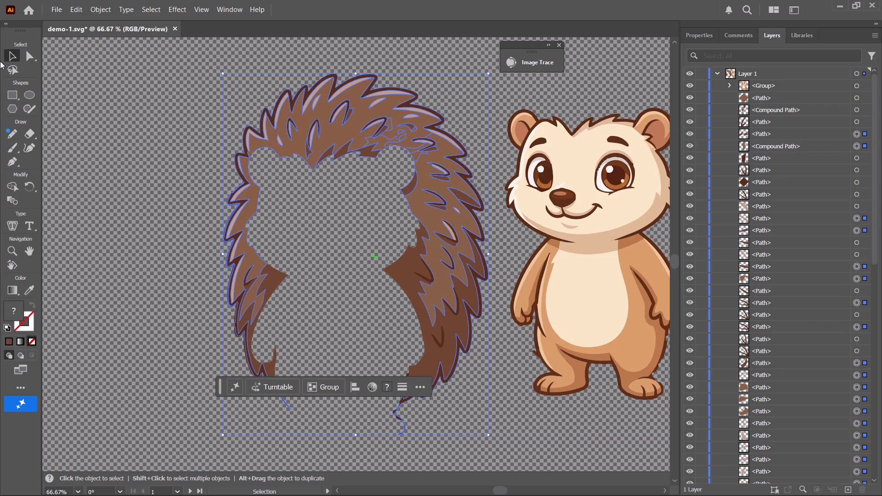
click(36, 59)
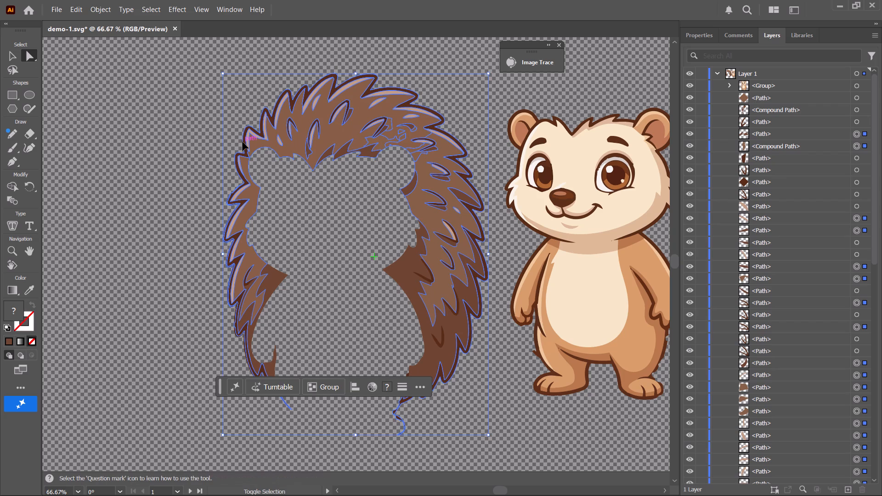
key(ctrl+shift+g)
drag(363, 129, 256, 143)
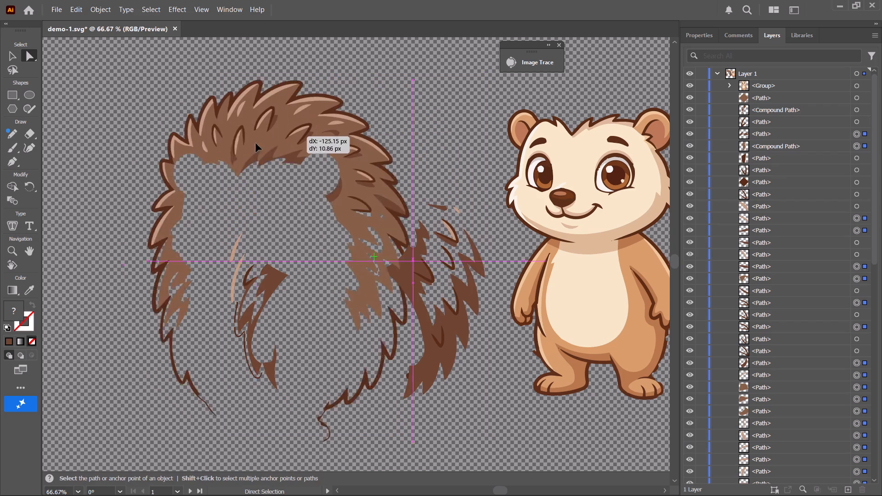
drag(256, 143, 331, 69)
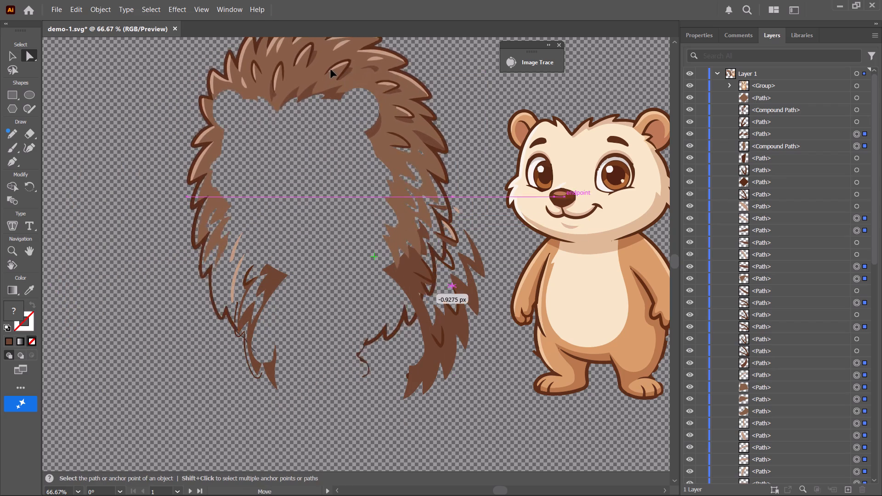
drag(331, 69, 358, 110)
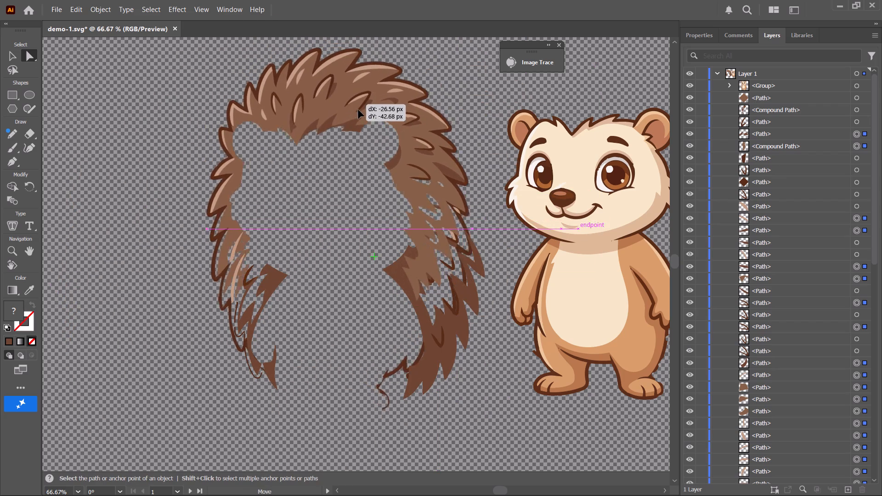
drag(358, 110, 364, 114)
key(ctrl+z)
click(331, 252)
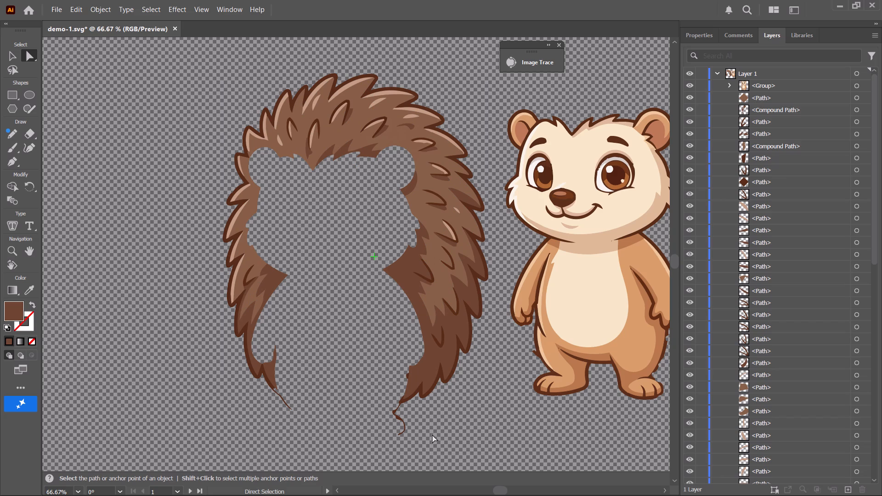
Move all the artwork together about 101 px left and 20 px down, then clear the selection.
key(ctrl+a)
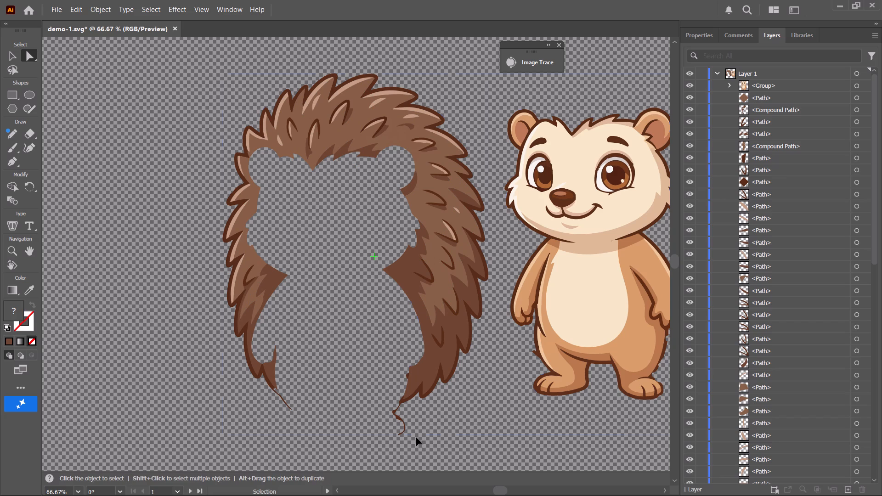
drag(452, 232, 392, 243)
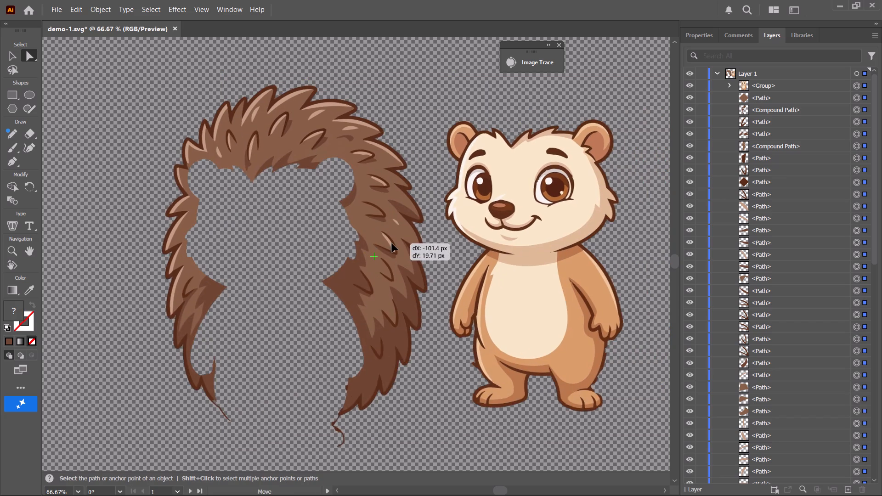
drag(392, 243, 392, 242)
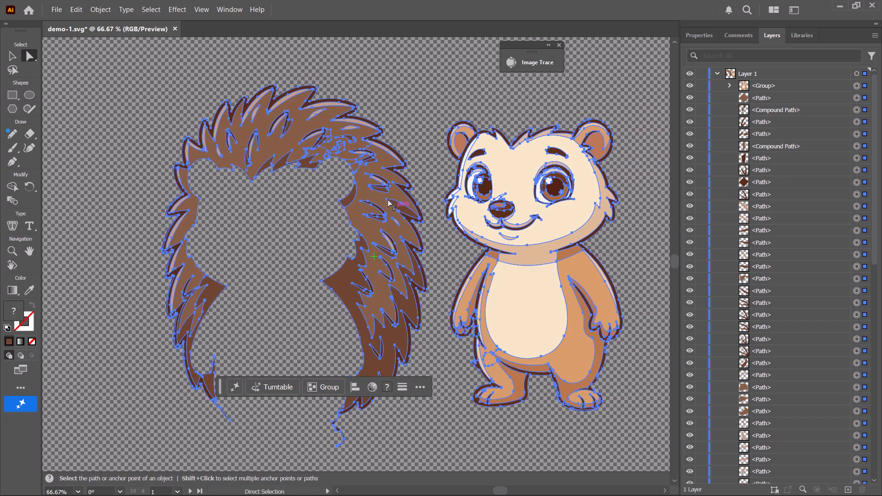
click(381, 197)
triple_click(381, 197)
double_click(381, 197)
click(480, 148)
click(492, 163)
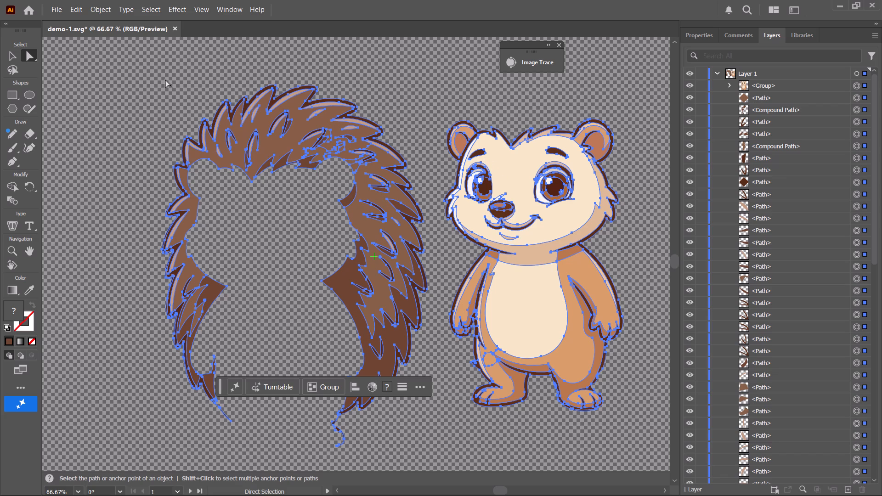
click(165, 79)
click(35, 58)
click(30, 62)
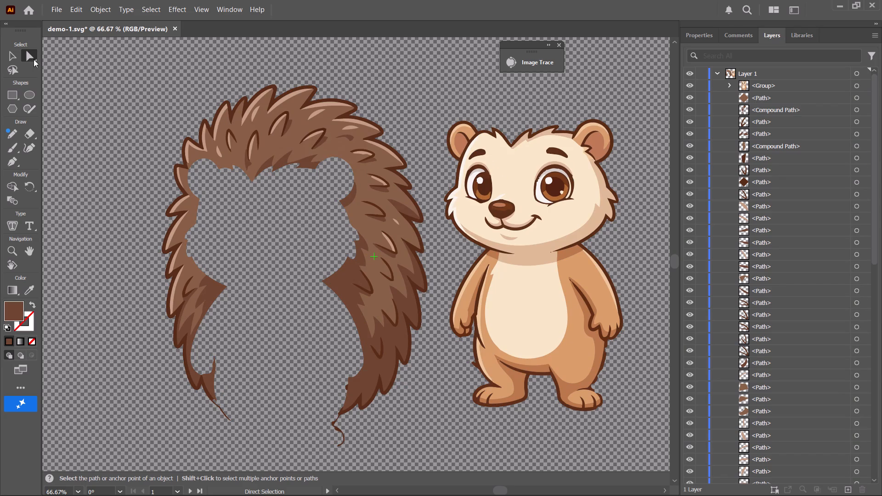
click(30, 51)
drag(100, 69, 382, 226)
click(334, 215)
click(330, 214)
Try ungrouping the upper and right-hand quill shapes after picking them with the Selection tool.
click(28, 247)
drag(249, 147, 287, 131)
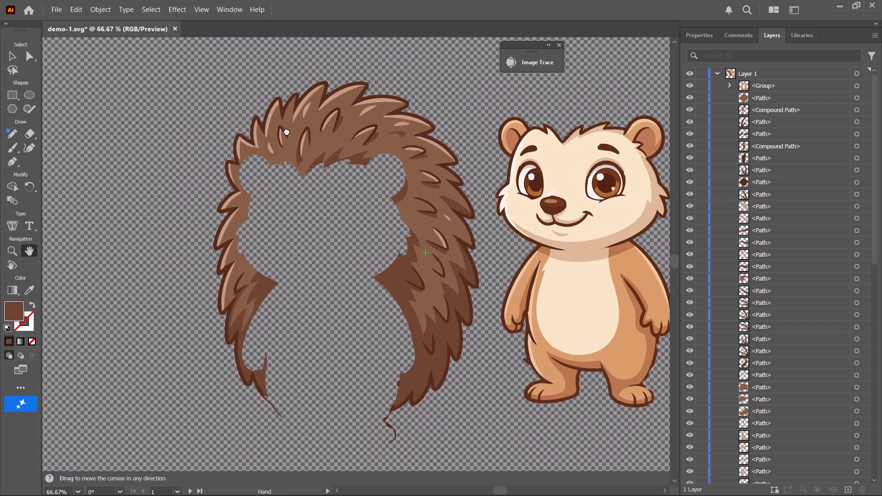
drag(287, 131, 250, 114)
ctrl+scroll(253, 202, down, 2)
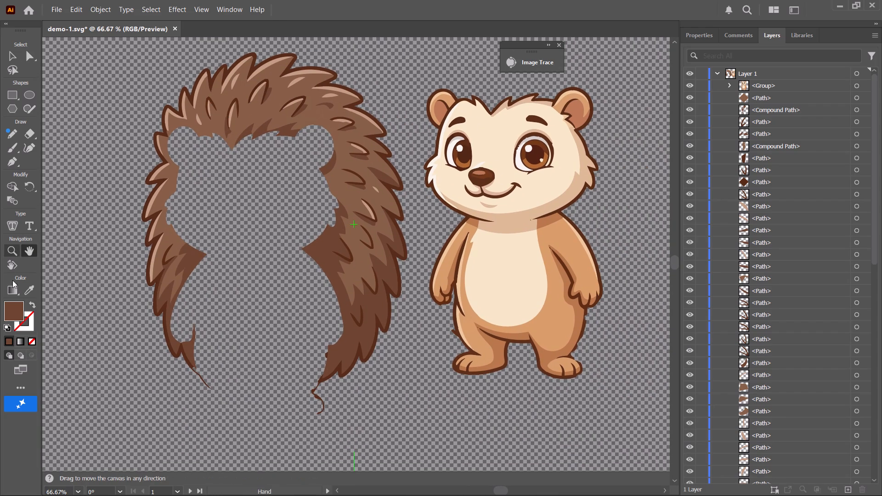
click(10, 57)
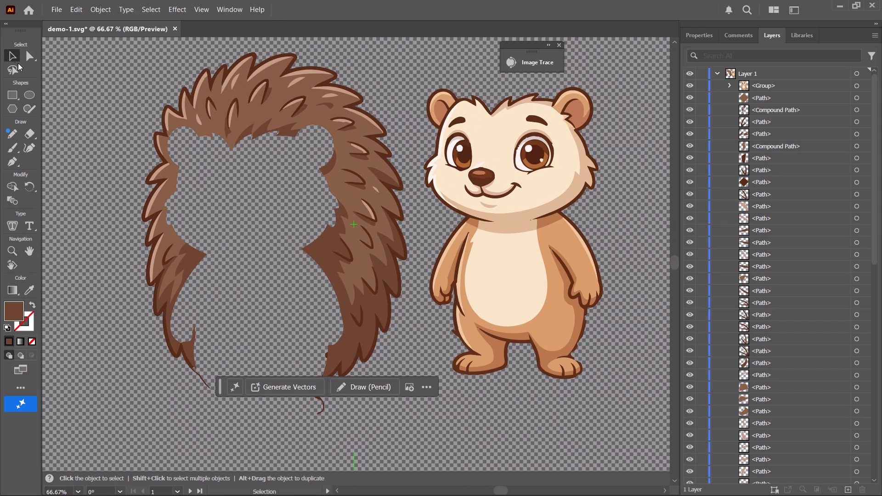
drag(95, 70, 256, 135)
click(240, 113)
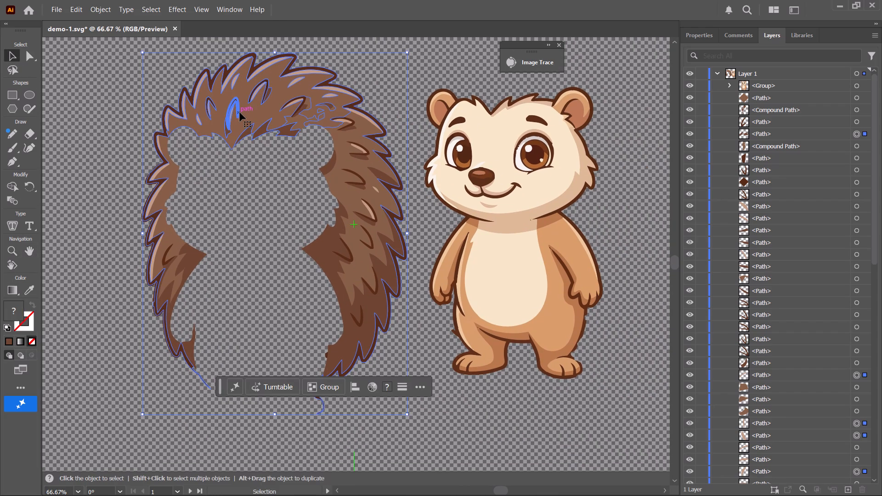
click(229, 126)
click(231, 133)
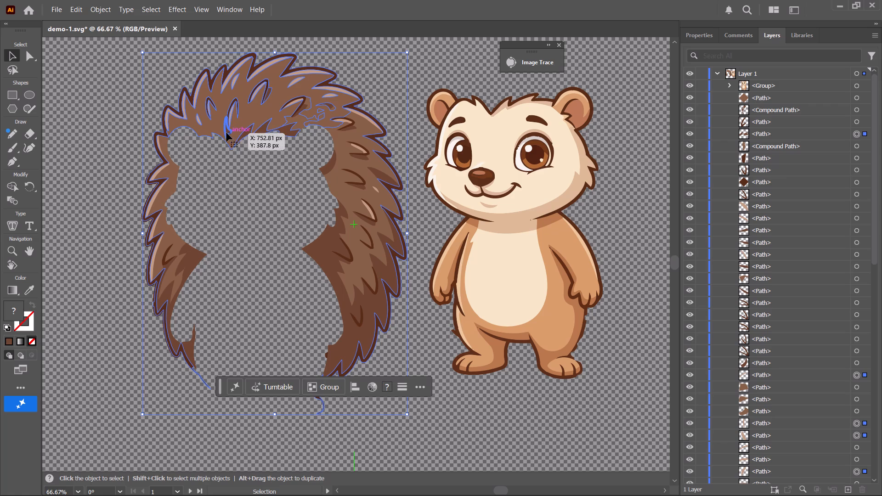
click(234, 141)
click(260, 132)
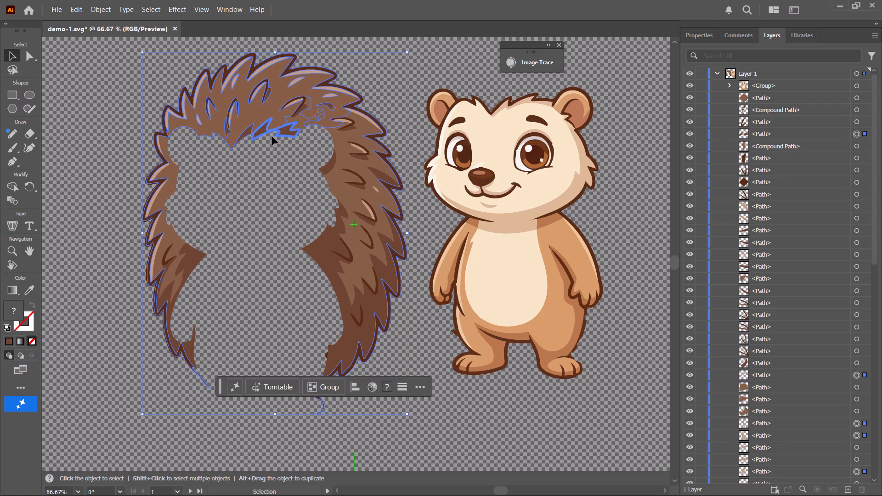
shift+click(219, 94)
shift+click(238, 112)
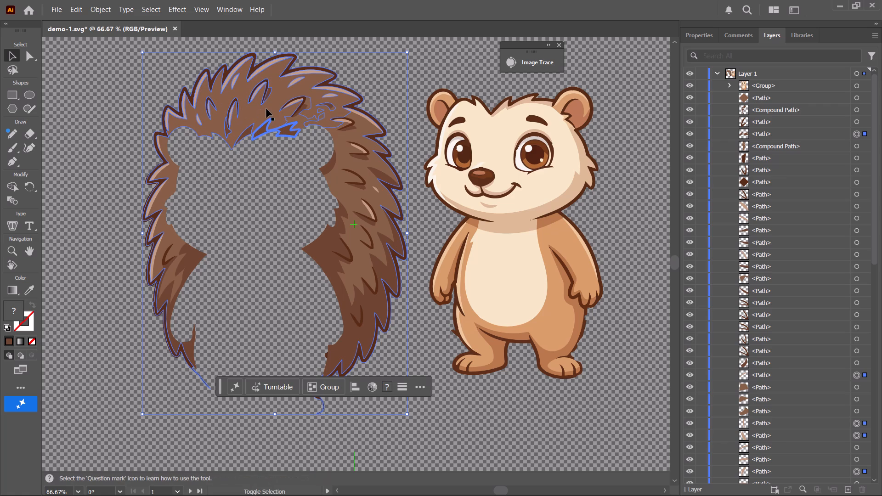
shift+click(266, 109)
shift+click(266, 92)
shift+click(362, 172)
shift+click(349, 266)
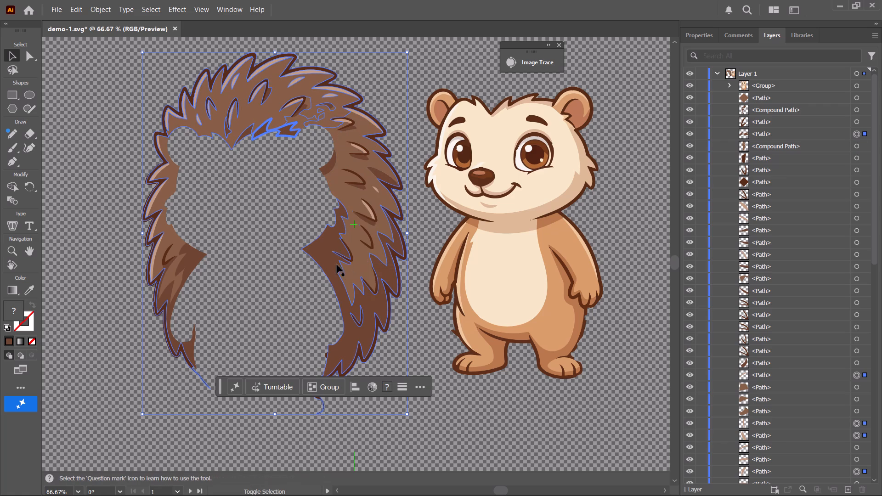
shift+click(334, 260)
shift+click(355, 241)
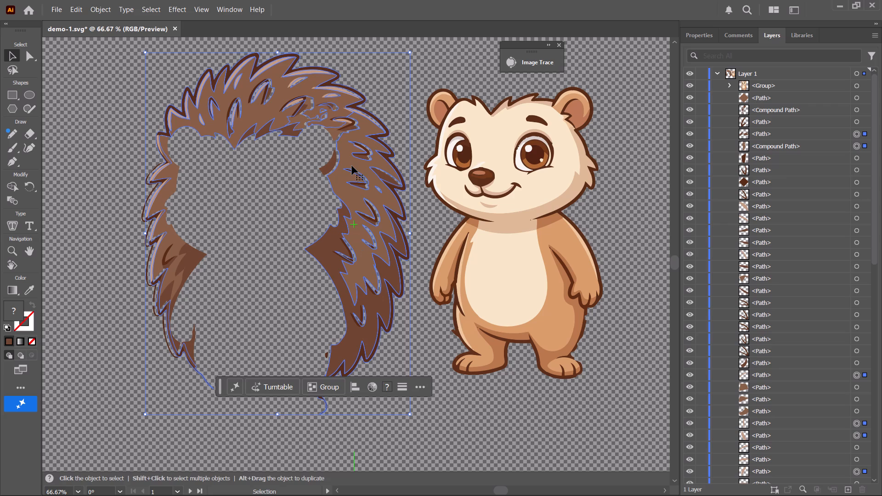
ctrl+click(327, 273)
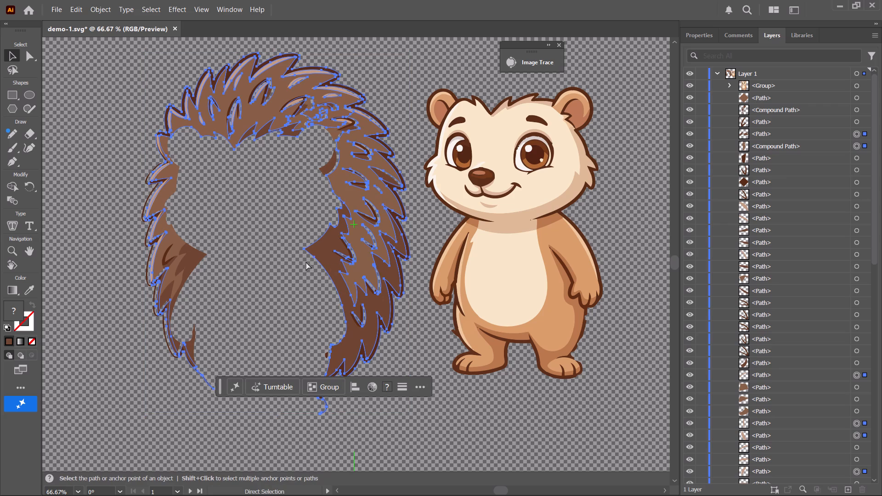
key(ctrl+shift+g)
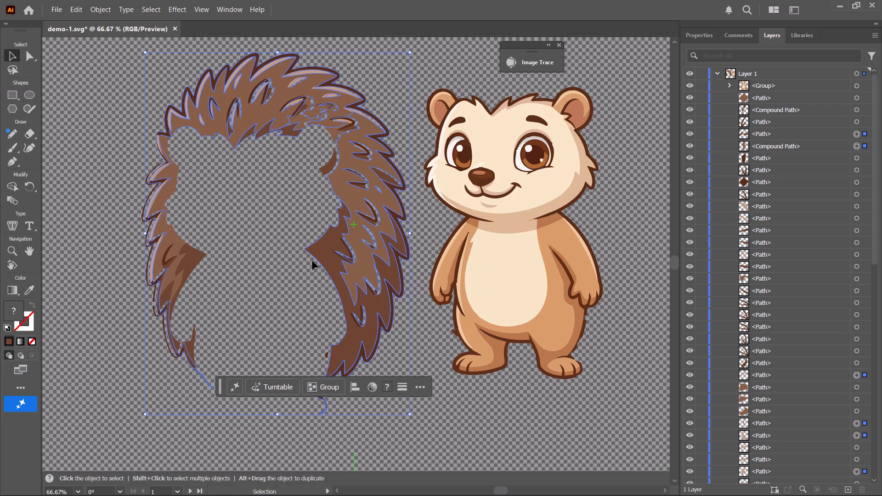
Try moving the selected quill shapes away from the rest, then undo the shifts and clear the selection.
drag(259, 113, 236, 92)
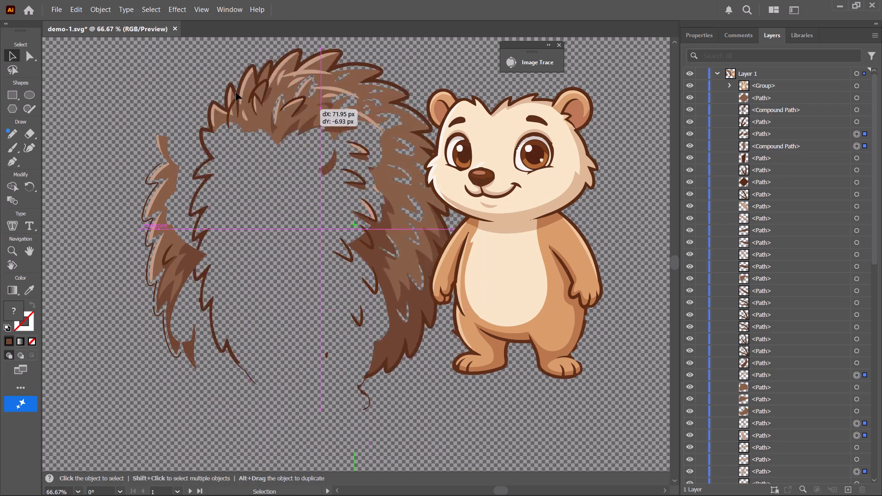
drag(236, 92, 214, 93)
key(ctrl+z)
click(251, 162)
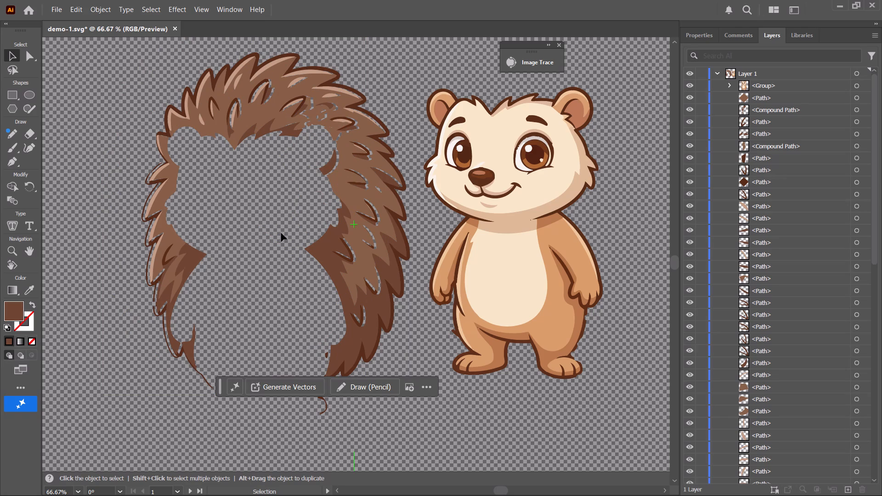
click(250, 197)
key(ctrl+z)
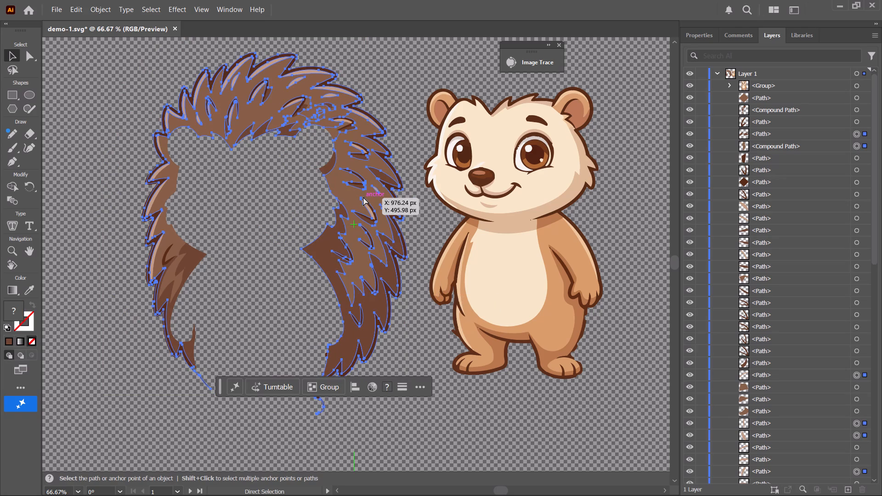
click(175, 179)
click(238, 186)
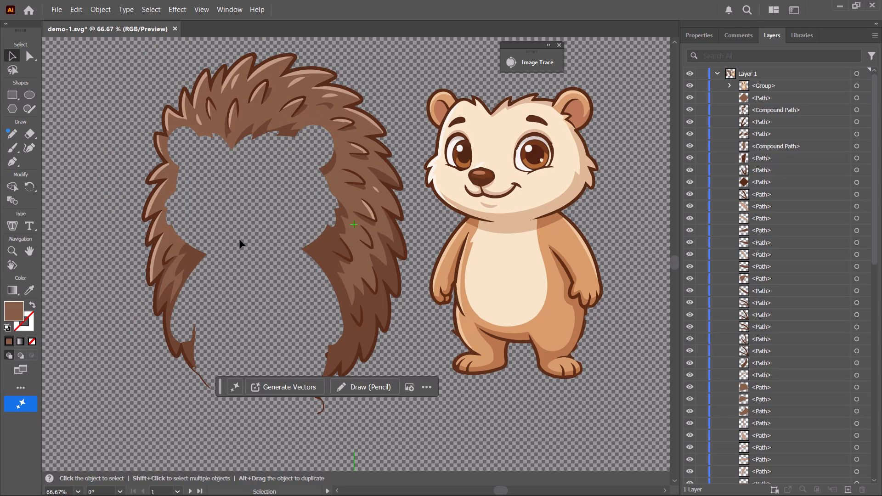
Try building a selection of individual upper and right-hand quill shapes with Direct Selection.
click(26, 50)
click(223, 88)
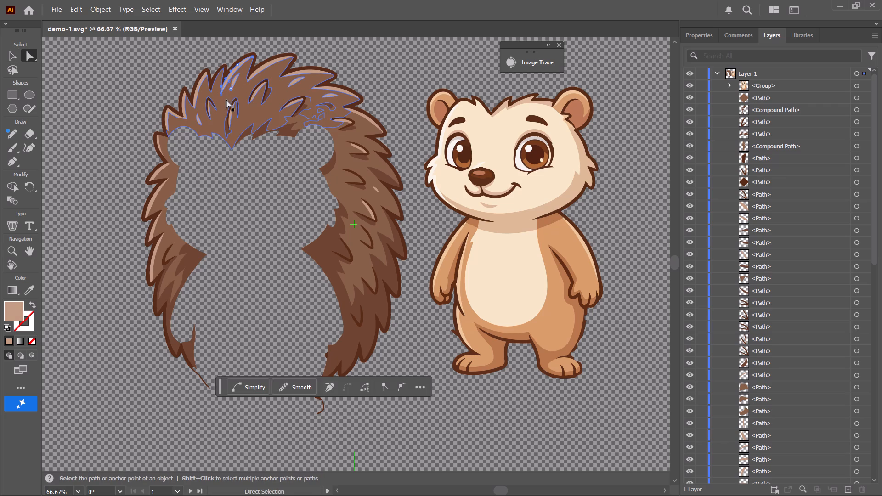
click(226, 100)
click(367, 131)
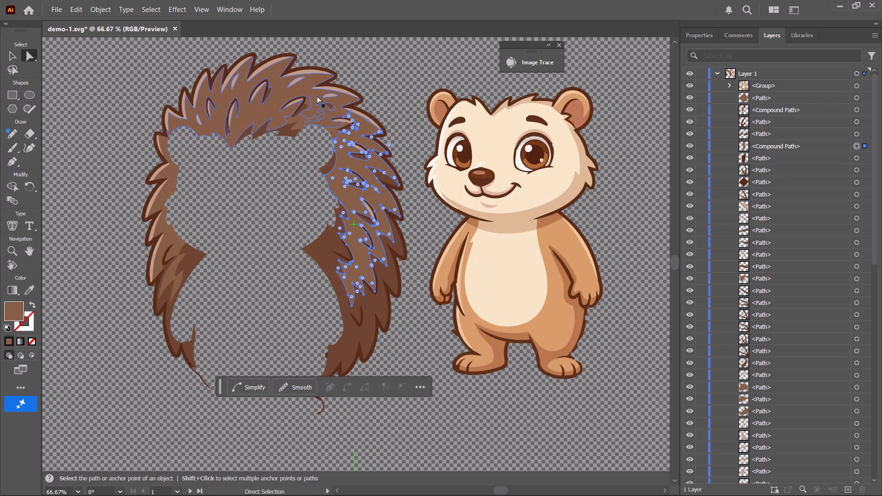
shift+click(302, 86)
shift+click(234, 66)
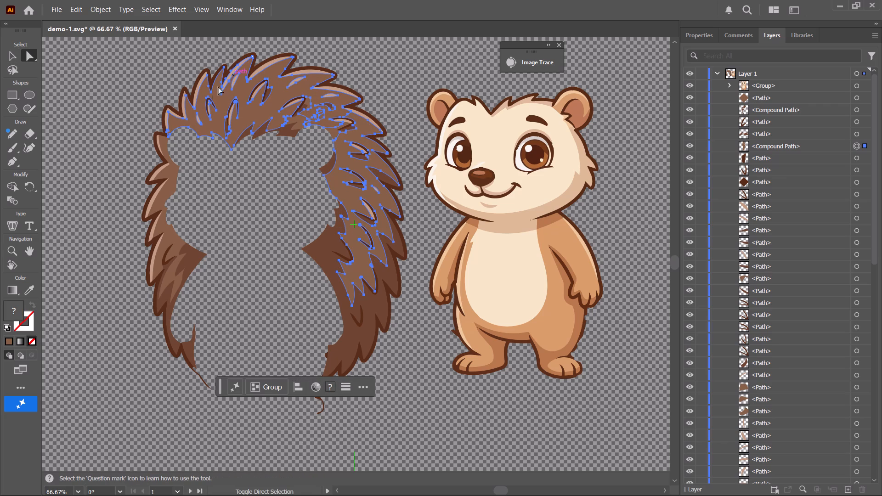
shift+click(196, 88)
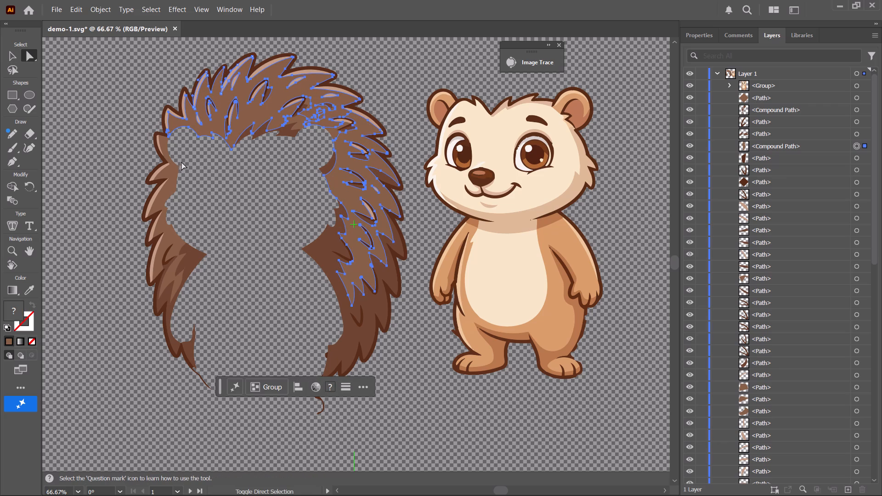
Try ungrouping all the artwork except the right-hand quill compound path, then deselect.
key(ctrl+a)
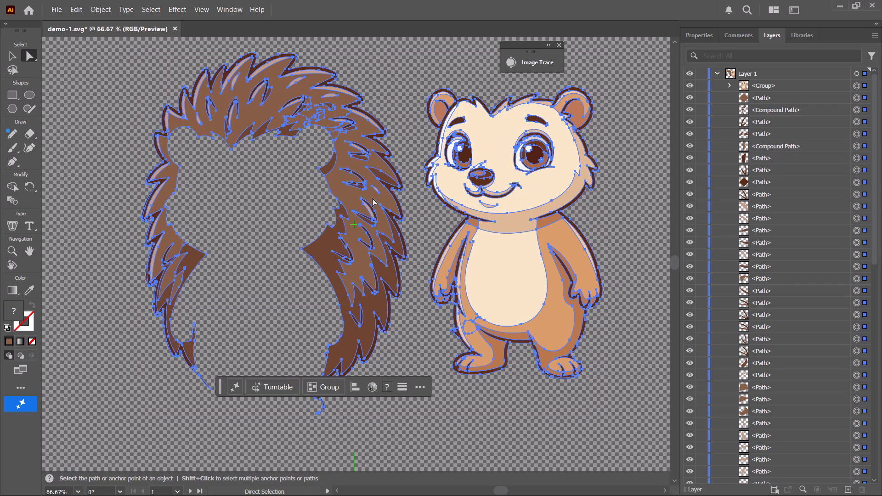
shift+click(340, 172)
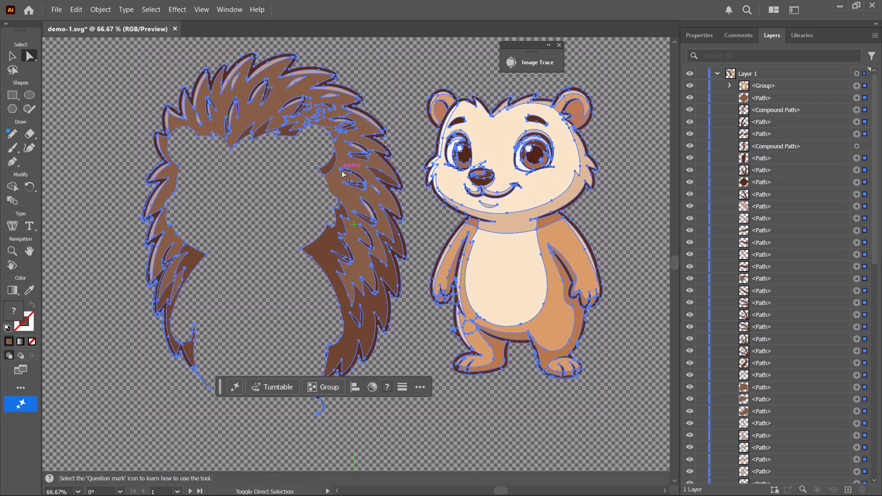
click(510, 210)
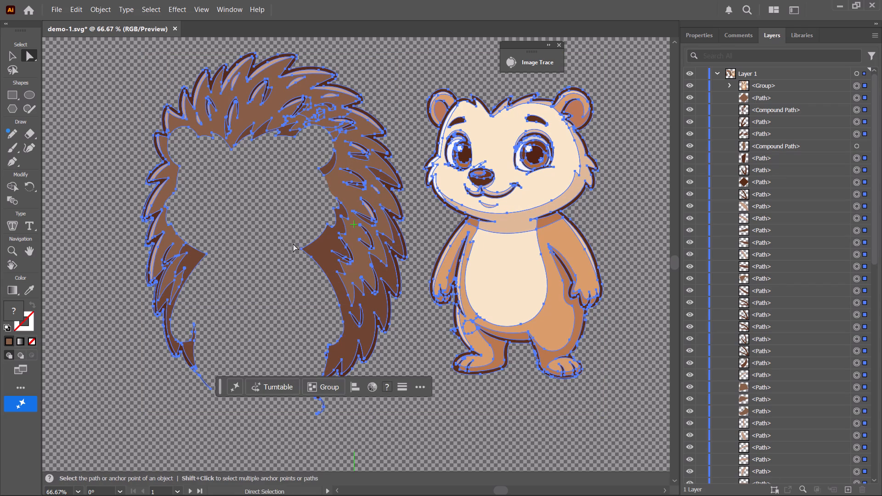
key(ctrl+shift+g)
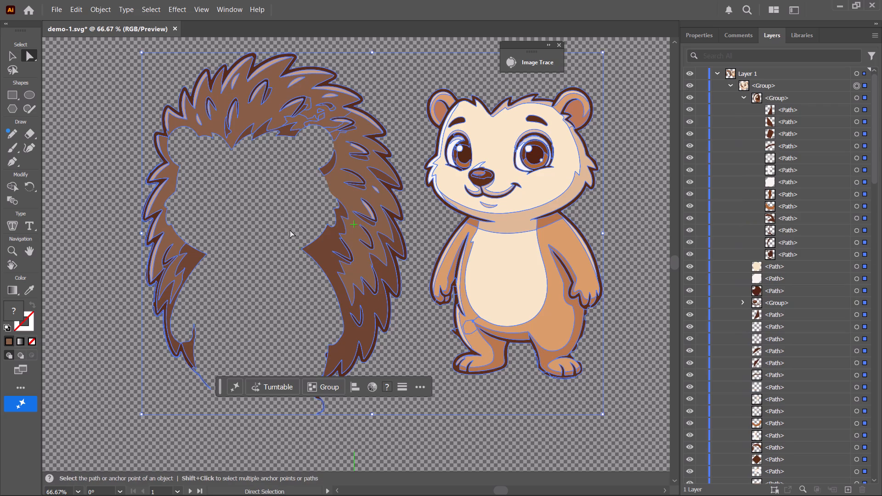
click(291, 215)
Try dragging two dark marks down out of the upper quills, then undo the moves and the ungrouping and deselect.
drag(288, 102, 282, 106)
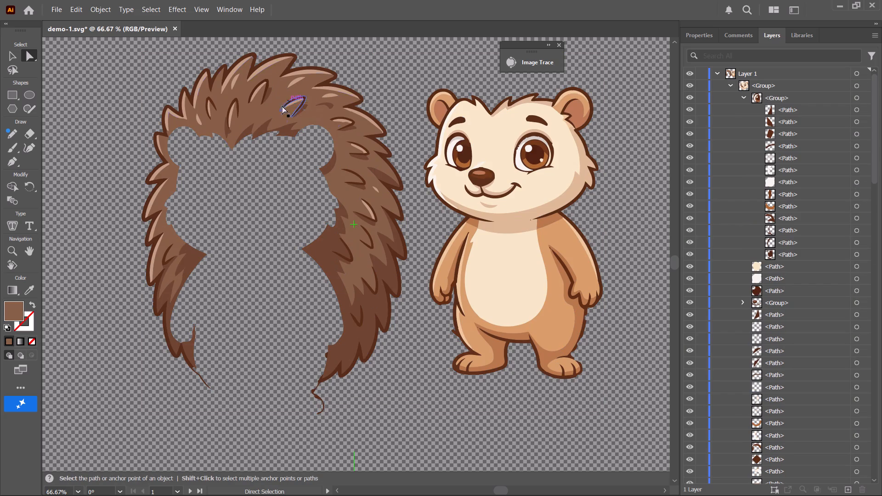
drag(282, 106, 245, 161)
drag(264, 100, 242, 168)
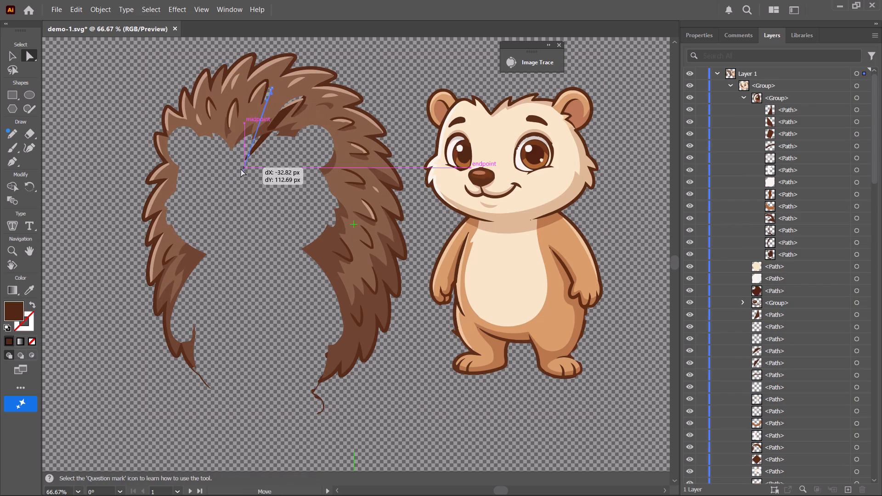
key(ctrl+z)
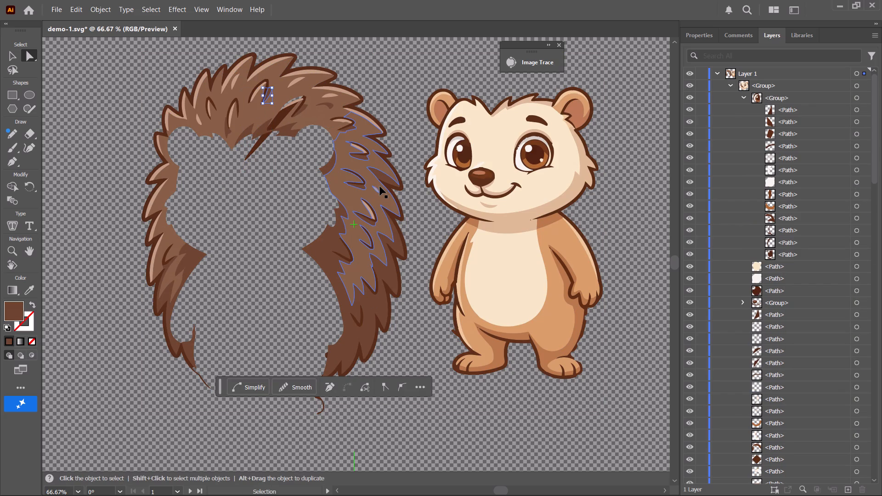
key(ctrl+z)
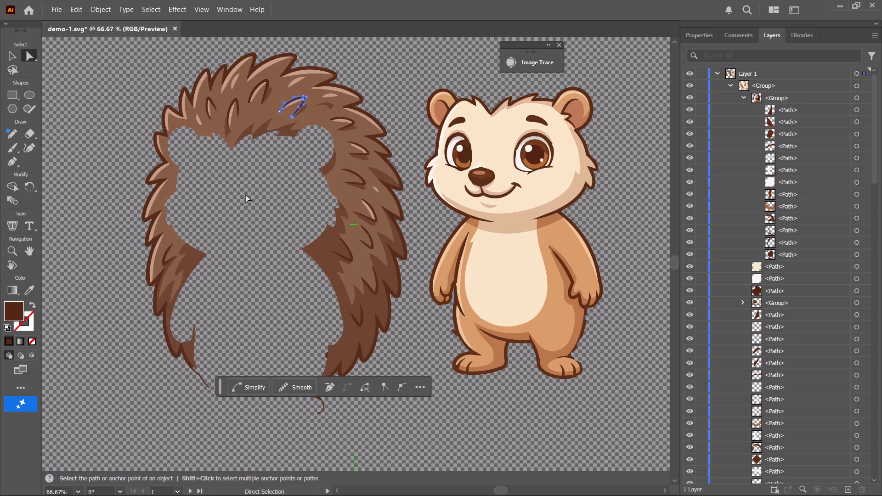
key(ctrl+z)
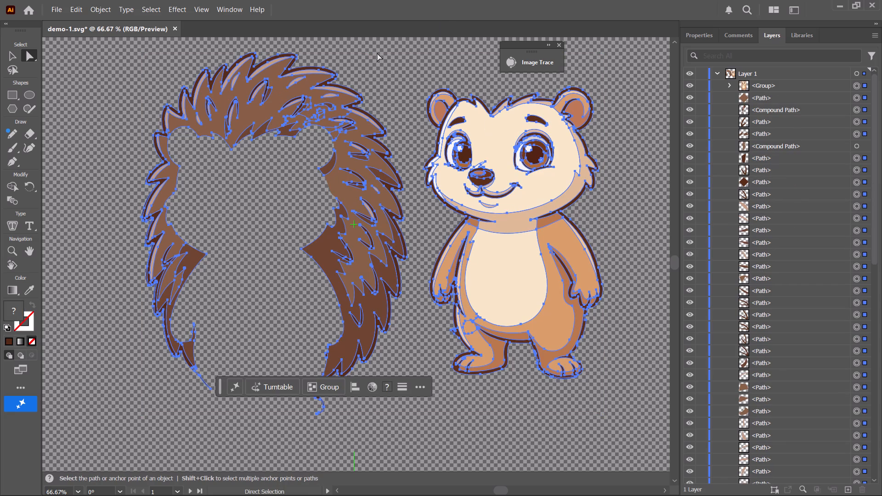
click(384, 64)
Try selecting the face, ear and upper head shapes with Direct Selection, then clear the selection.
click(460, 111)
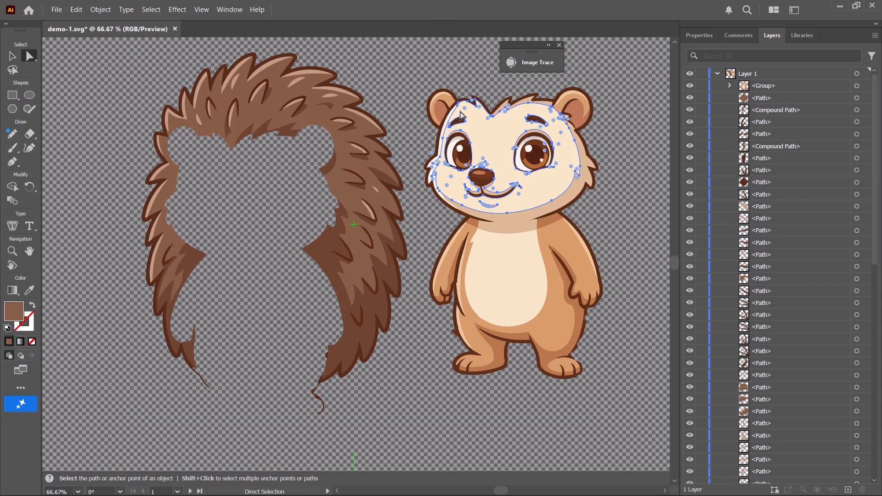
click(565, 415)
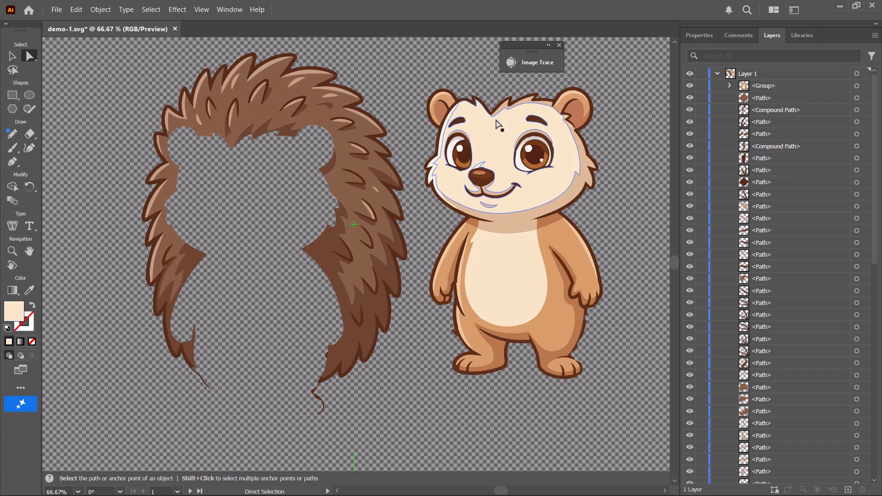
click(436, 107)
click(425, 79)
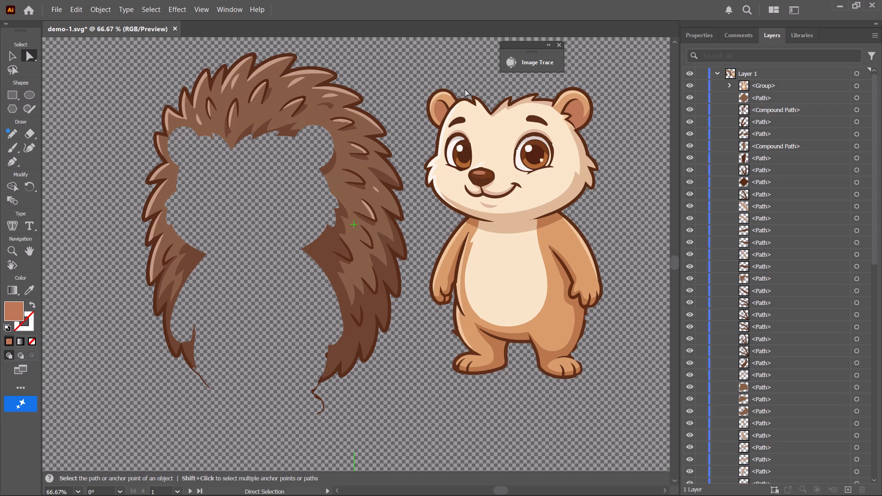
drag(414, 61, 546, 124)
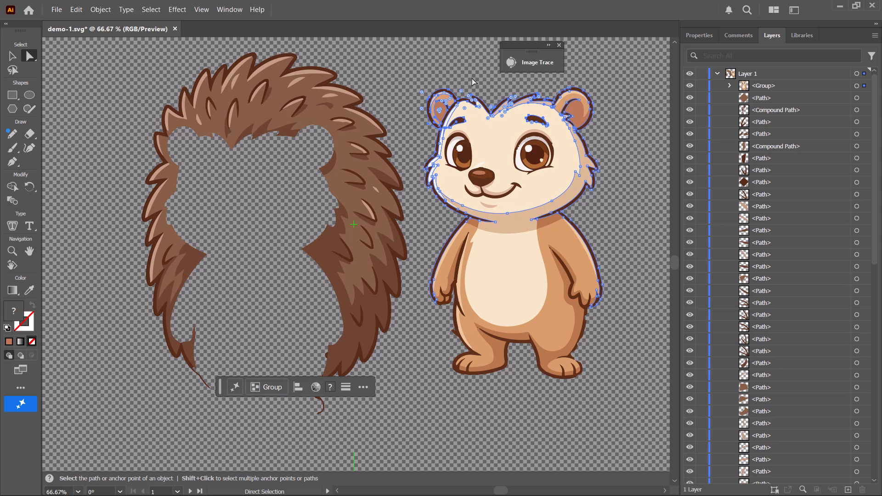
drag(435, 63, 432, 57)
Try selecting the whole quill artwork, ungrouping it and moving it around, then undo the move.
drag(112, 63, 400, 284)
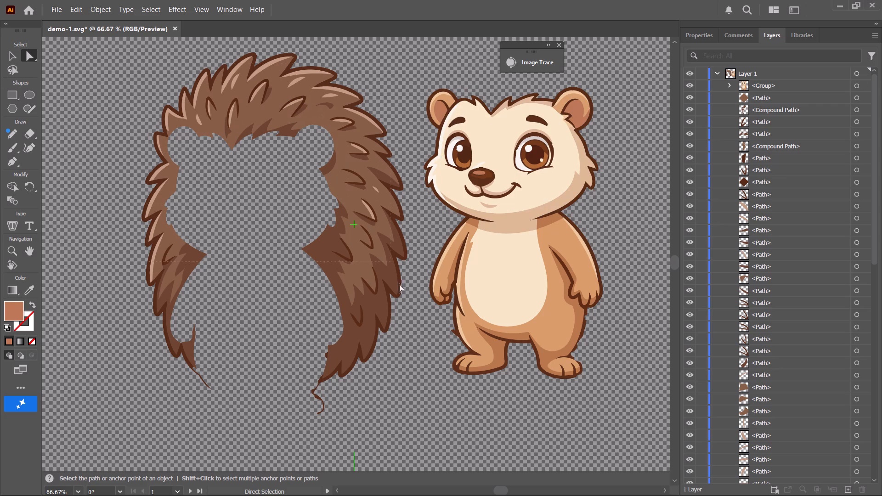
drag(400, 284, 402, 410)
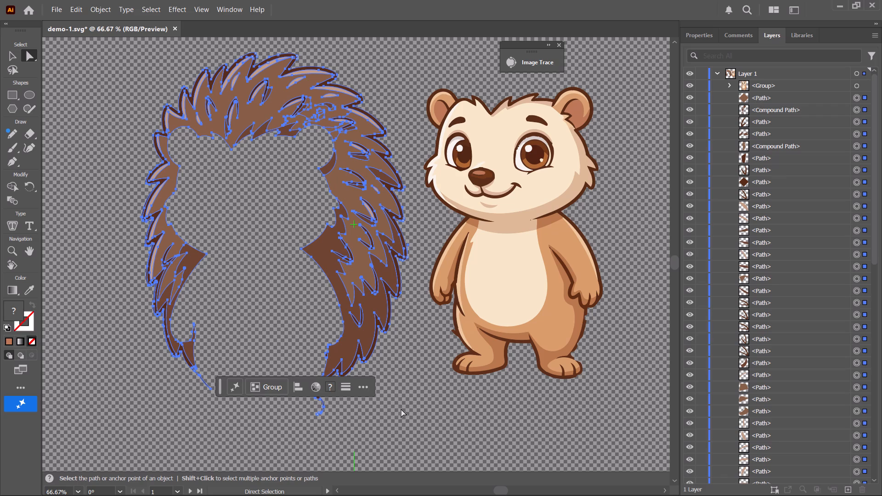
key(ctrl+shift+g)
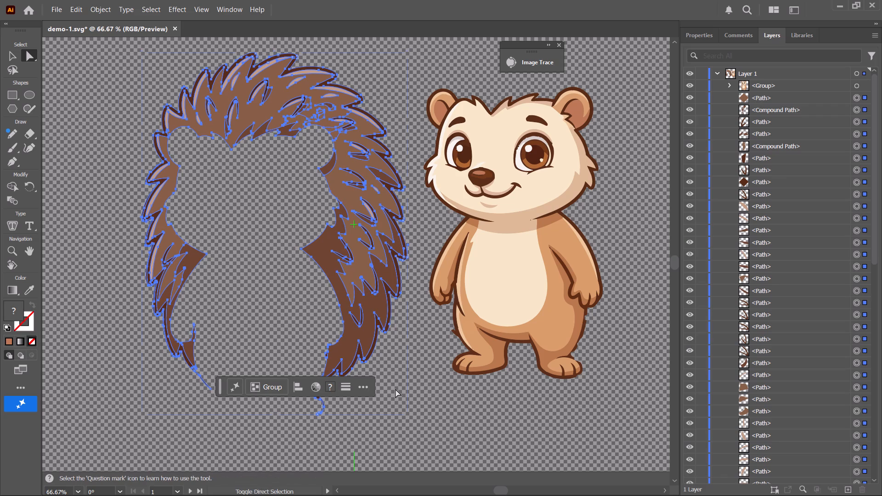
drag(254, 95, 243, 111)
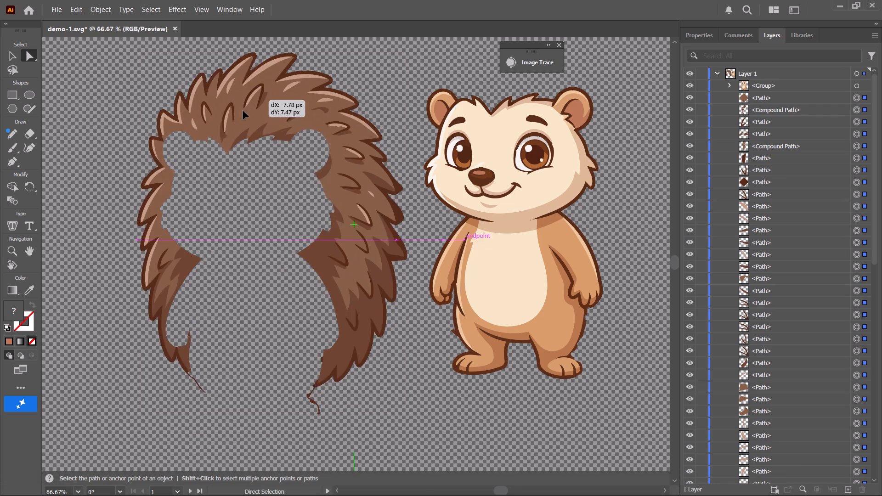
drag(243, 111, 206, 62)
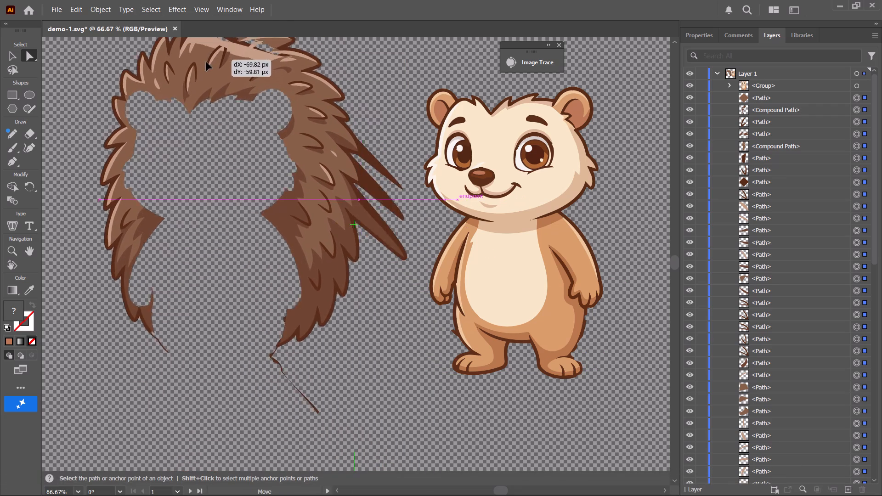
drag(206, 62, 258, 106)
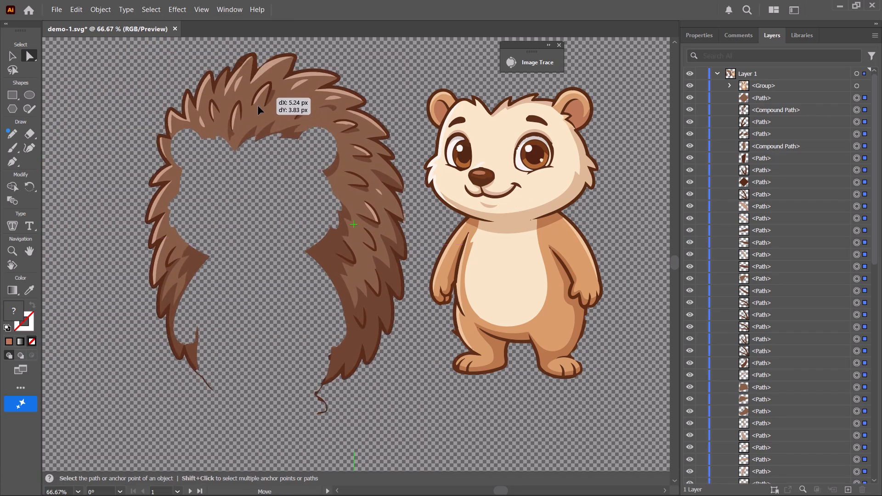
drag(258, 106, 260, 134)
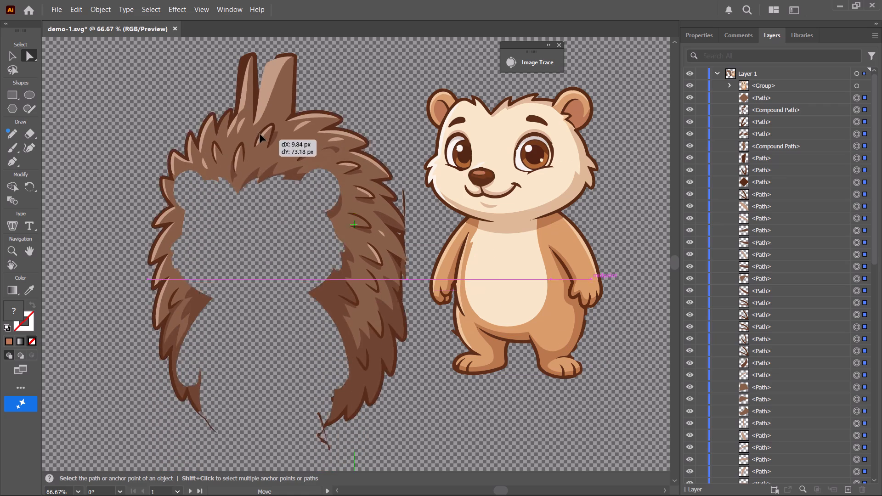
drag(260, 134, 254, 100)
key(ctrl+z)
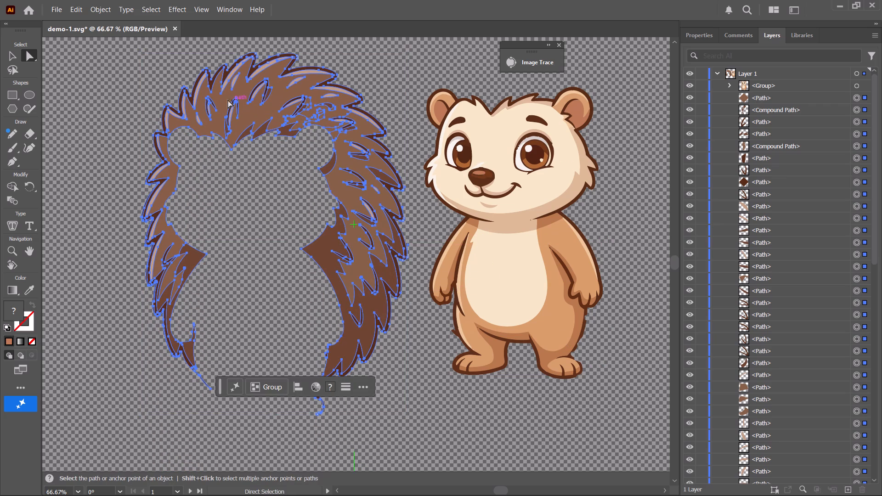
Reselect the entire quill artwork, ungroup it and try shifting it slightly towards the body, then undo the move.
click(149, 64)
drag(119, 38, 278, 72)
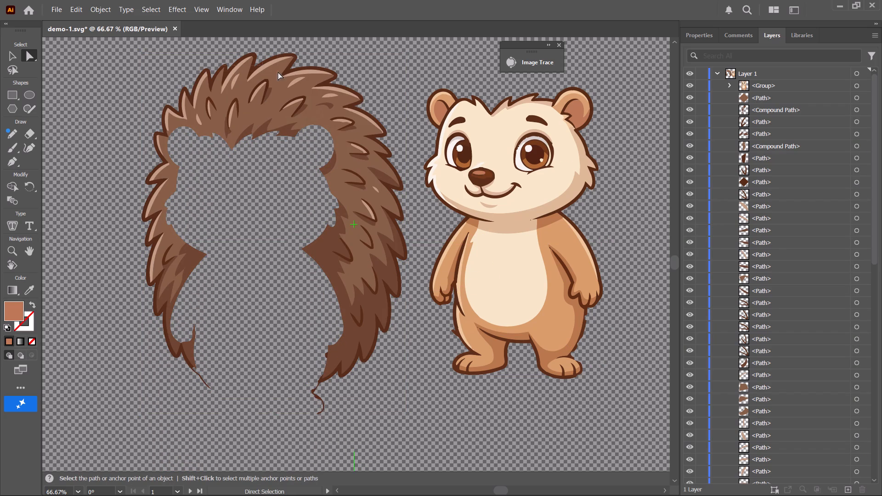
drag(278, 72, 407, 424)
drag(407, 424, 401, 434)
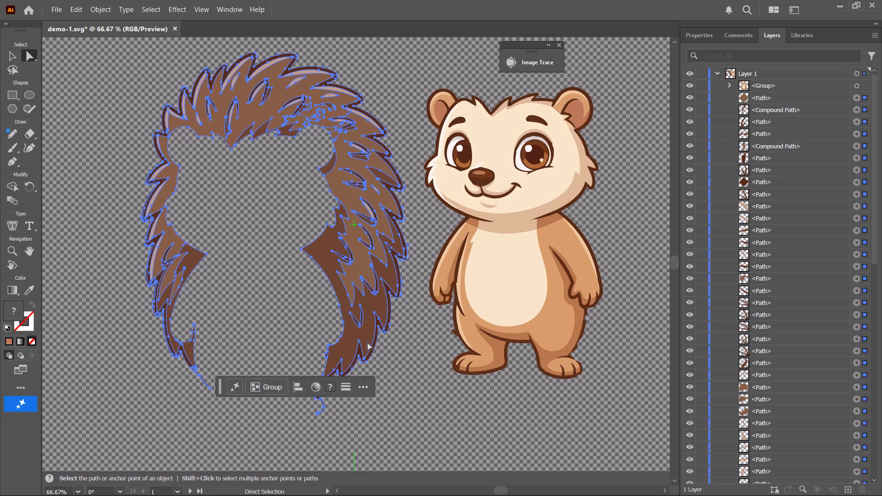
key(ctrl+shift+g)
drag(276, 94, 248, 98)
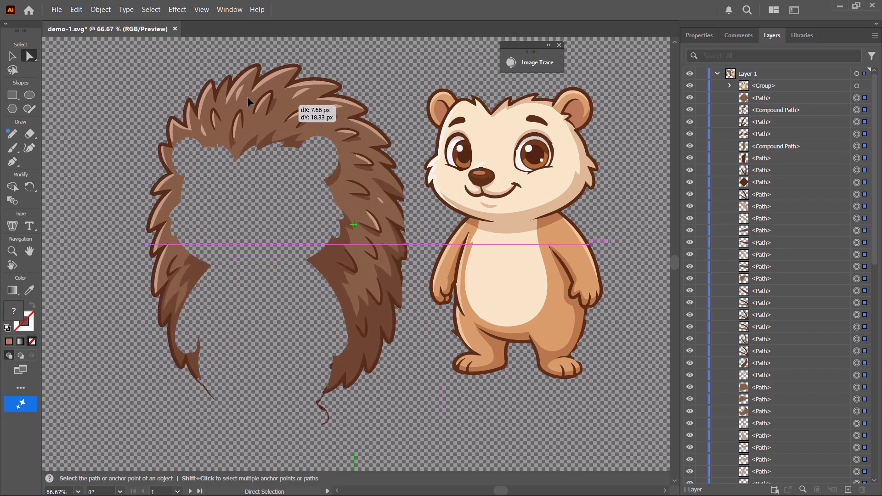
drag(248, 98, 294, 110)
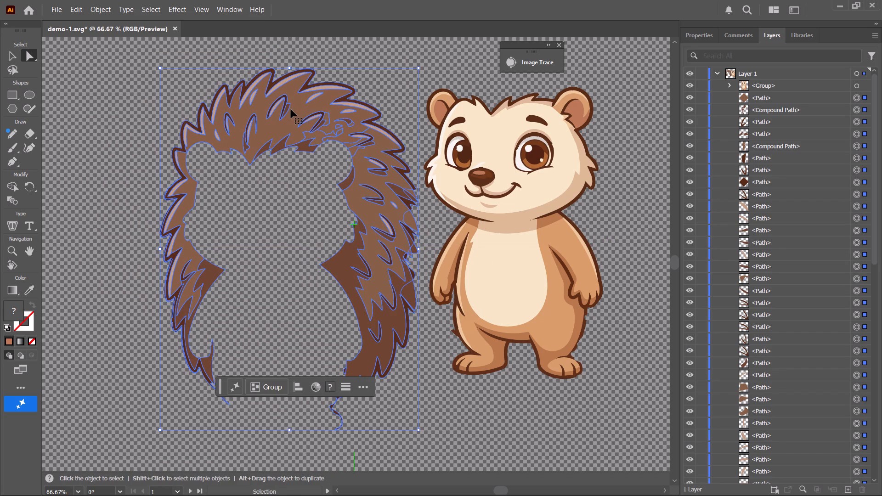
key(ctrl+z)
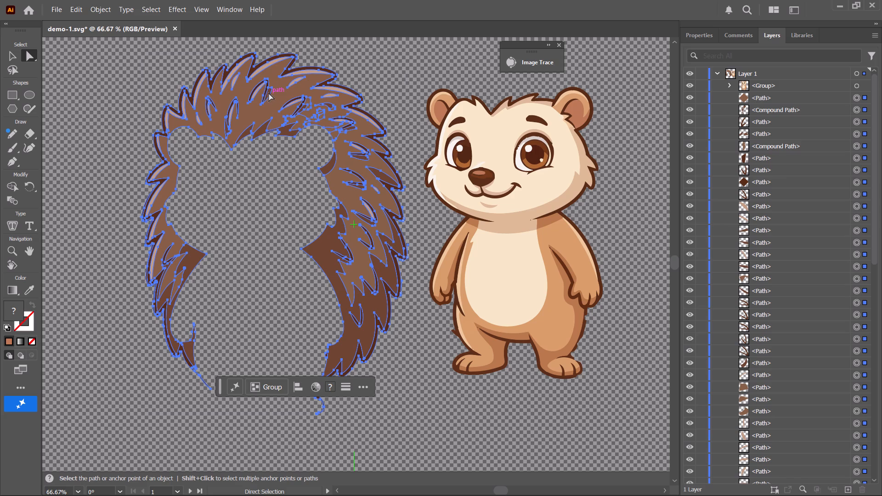
Select all the quill shapes, ungroup them and move them up and well away from the body, then deselect.
key(ctrl+minus)
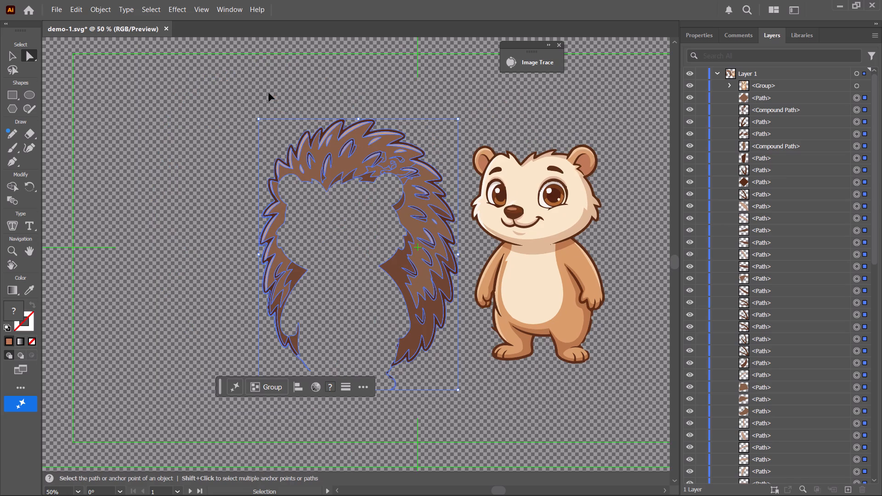
click(269, 93)
drag(219, 94, 409, 183)
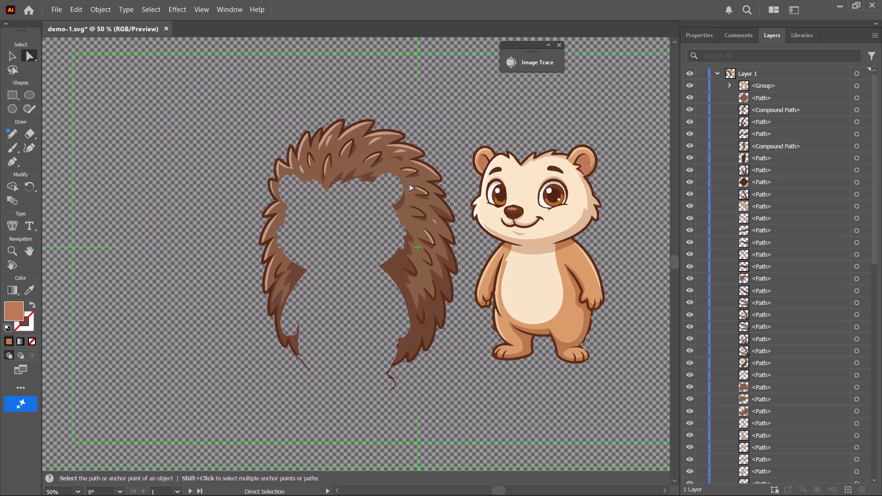
drag(409, 183, 466, 391)
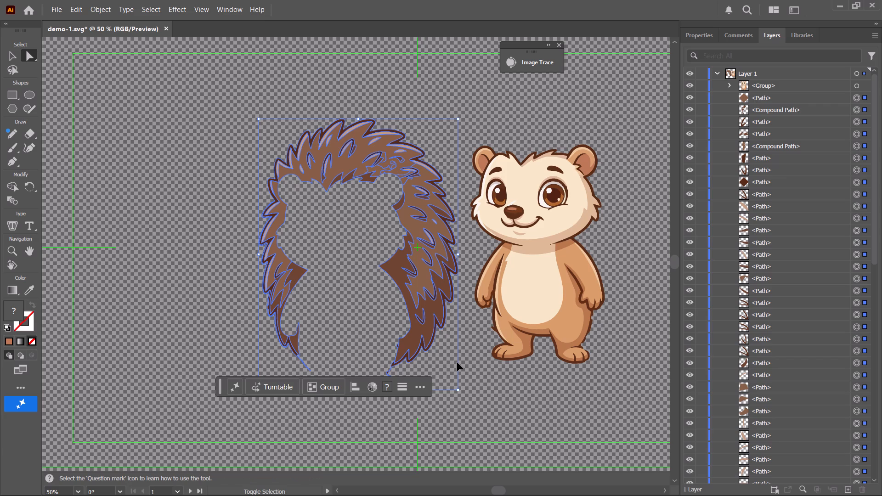
key(ctrl+shift+g)
drag(350, 150, 248, 146)
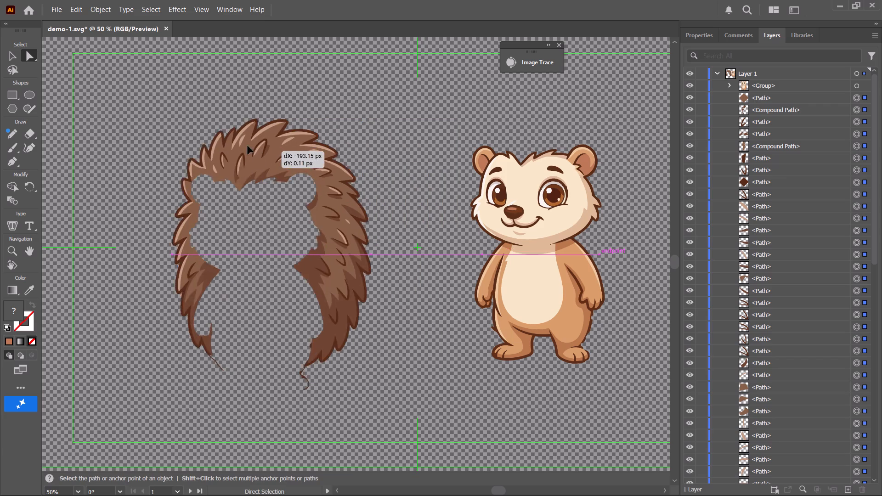
drag(248, 146, 165, 63)
drag(231, 133, 221, 117)
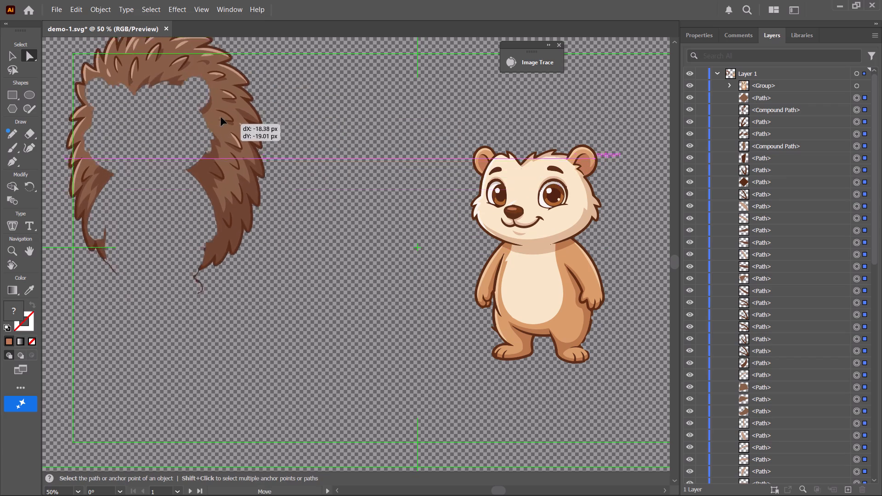
drag(221, 117, 254, 162)
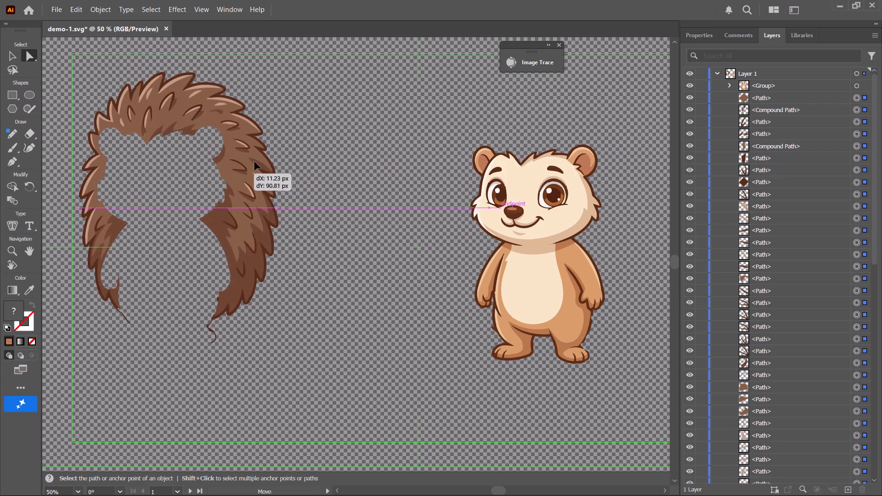
drag(254, 162, 261, 113)
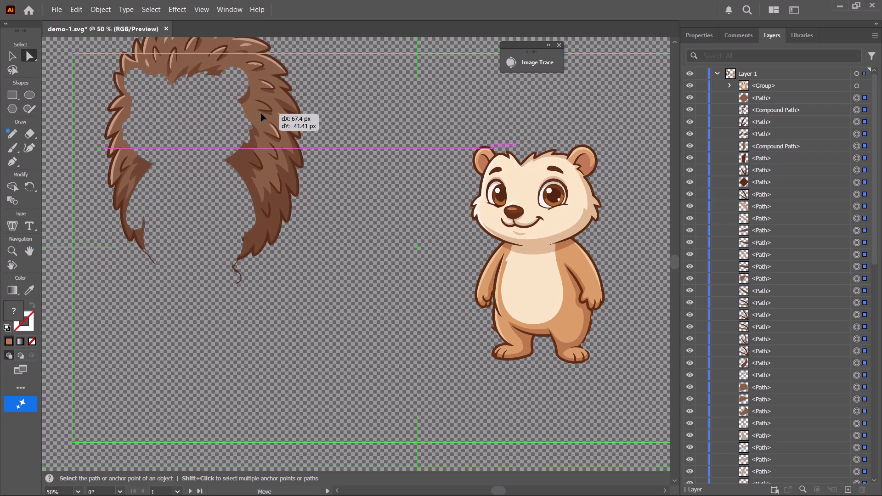
drag(261, 113, 271, 135)
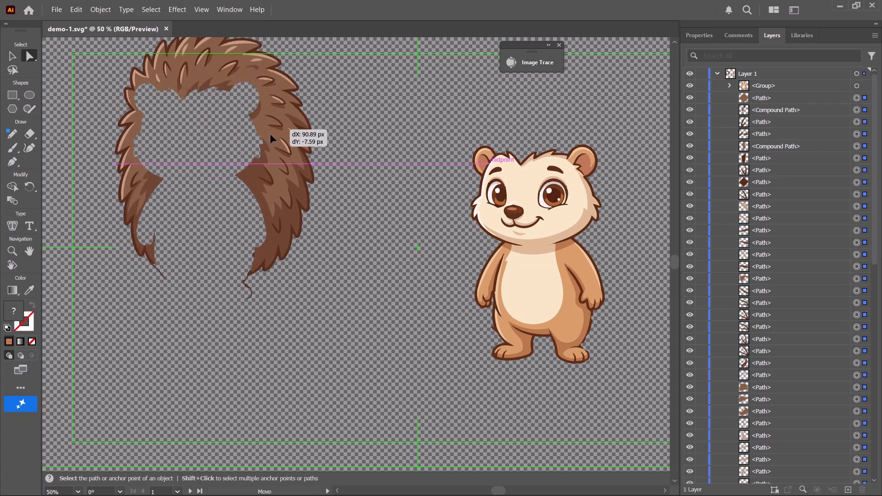
drag(271, 135, 278, 153)
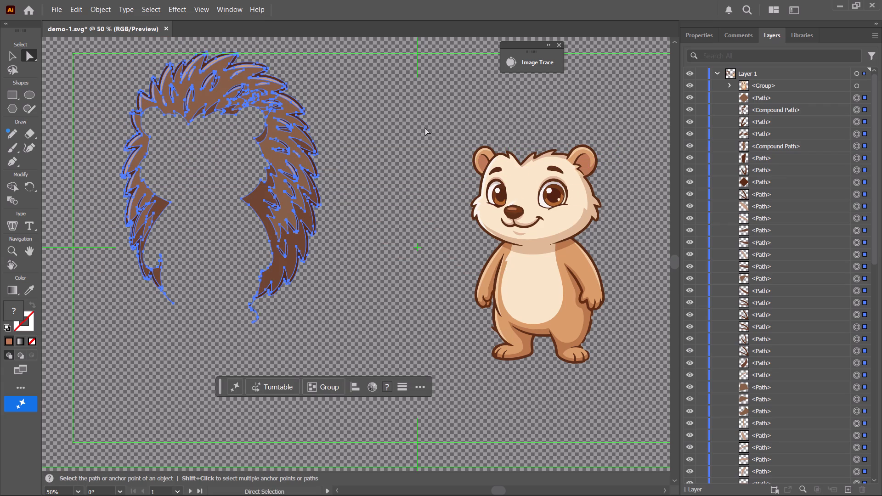
click(416, 126)
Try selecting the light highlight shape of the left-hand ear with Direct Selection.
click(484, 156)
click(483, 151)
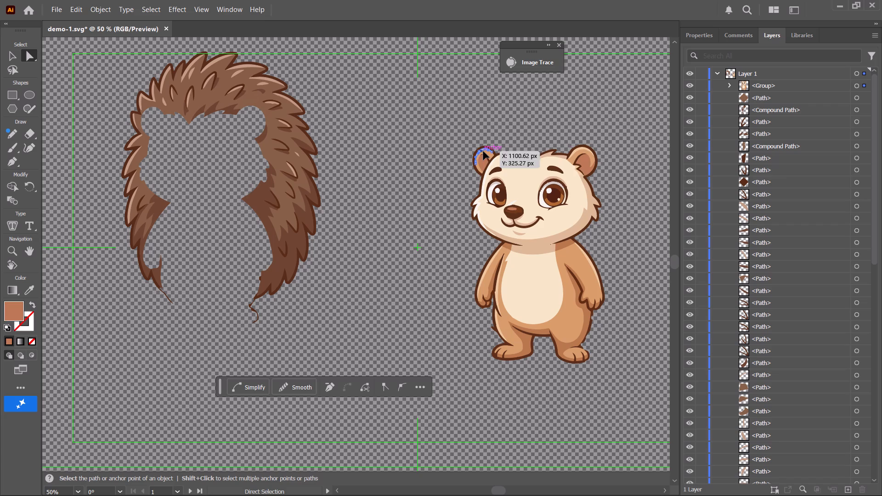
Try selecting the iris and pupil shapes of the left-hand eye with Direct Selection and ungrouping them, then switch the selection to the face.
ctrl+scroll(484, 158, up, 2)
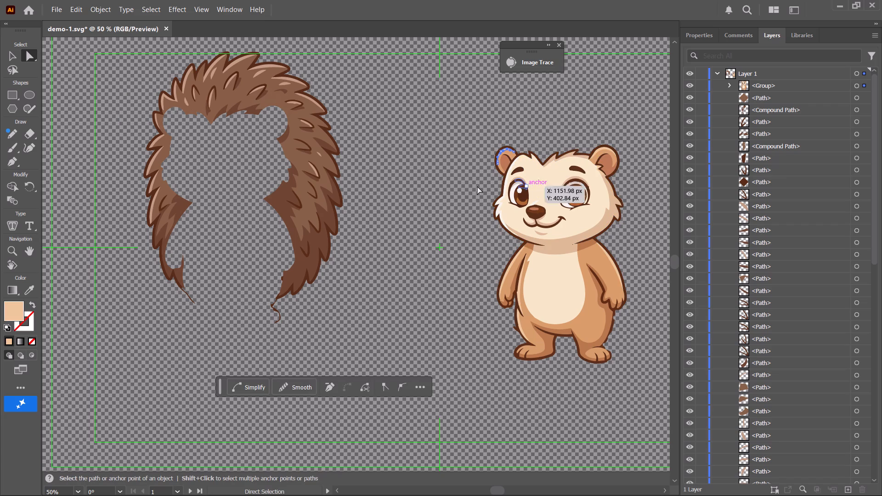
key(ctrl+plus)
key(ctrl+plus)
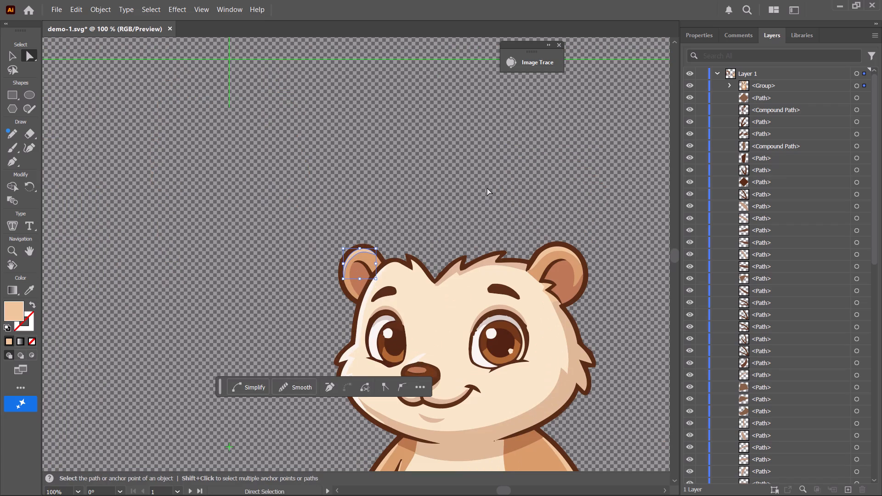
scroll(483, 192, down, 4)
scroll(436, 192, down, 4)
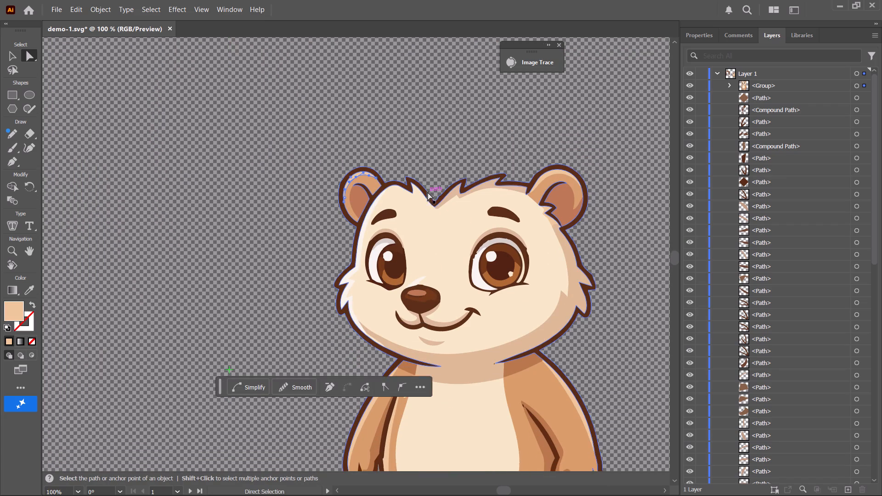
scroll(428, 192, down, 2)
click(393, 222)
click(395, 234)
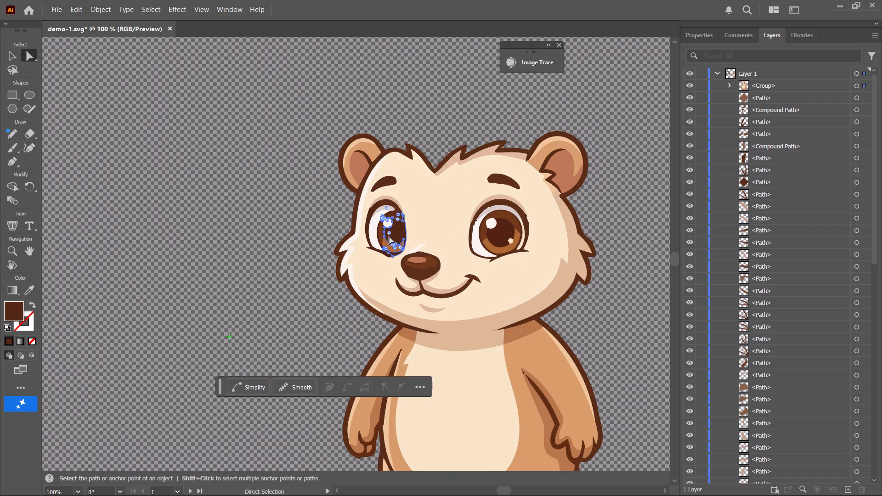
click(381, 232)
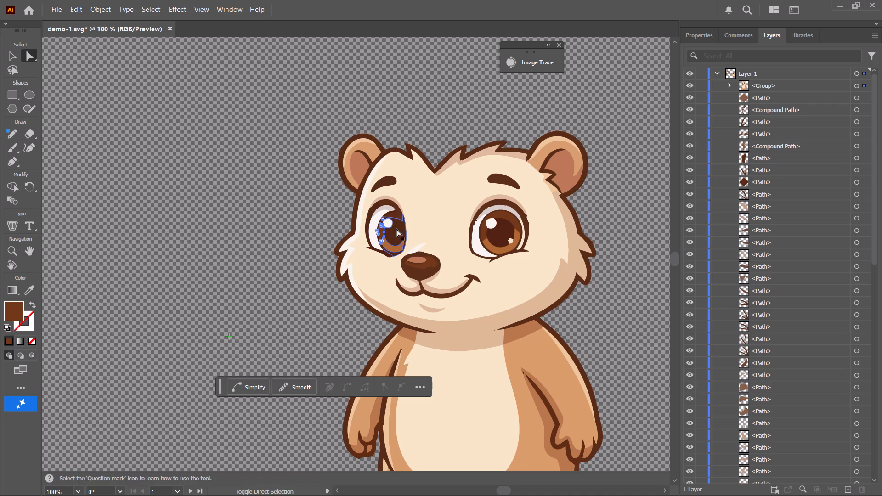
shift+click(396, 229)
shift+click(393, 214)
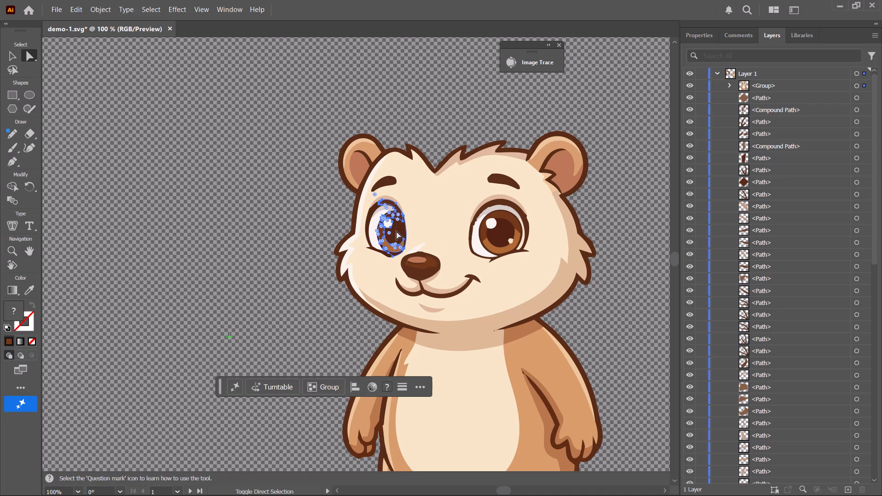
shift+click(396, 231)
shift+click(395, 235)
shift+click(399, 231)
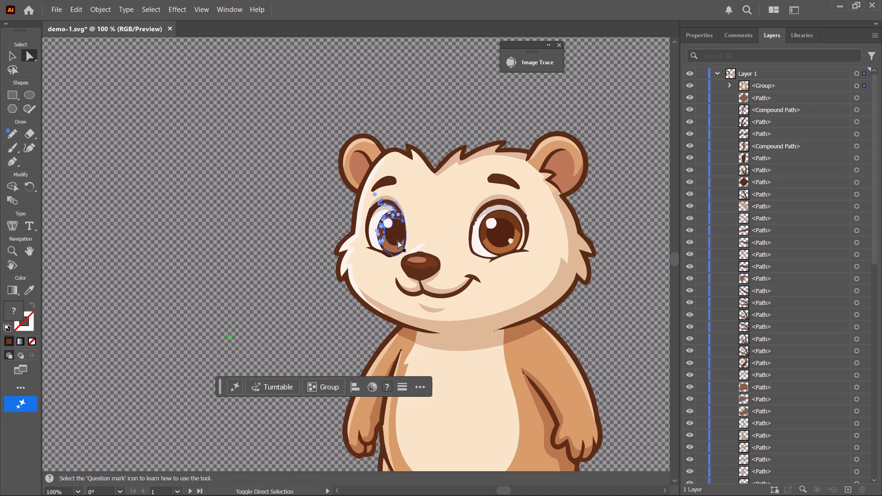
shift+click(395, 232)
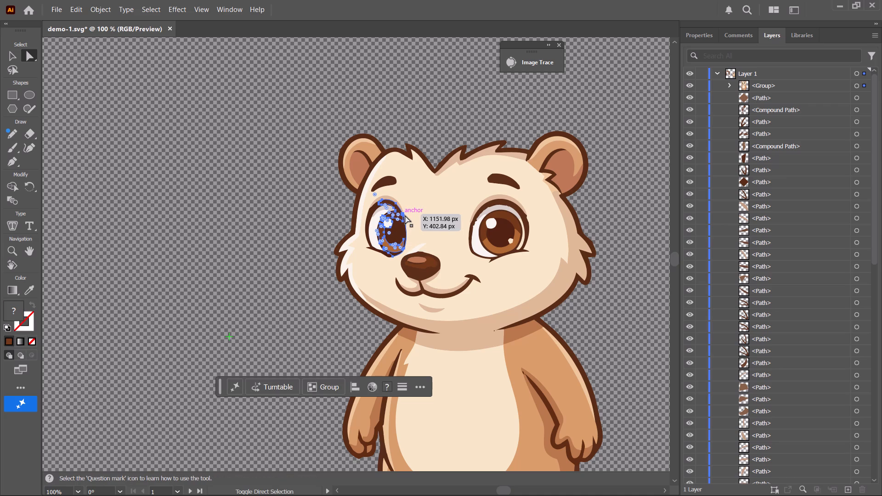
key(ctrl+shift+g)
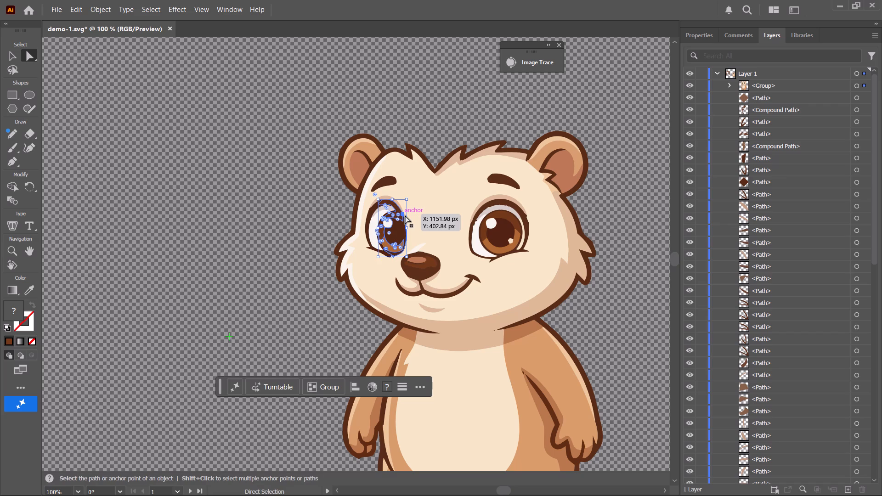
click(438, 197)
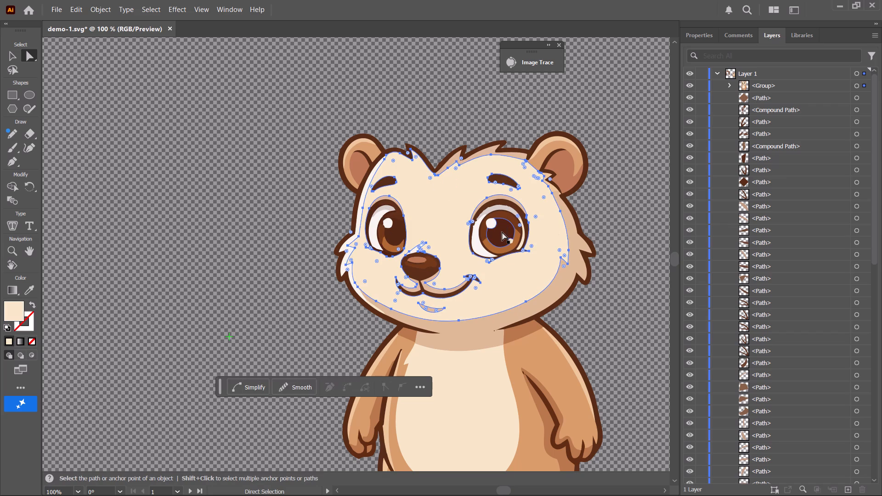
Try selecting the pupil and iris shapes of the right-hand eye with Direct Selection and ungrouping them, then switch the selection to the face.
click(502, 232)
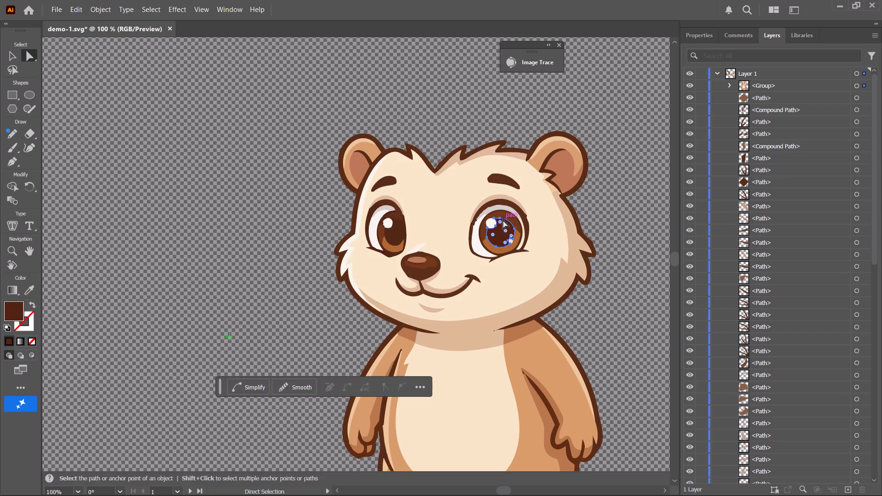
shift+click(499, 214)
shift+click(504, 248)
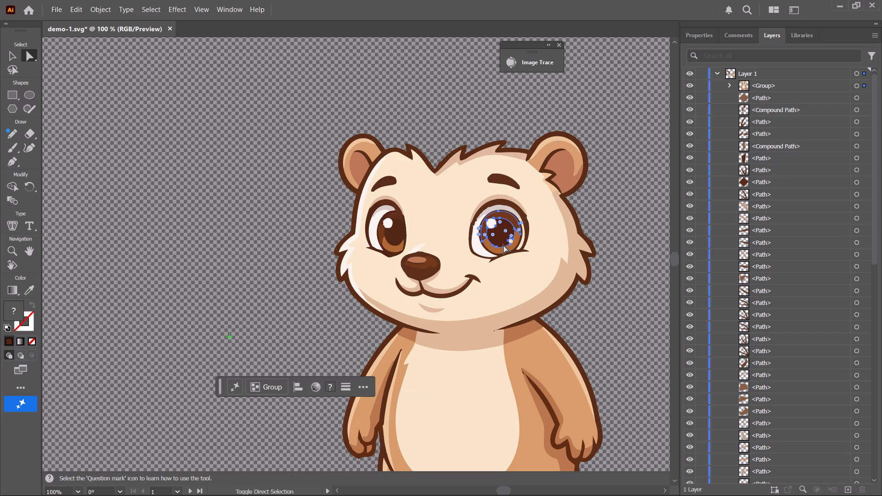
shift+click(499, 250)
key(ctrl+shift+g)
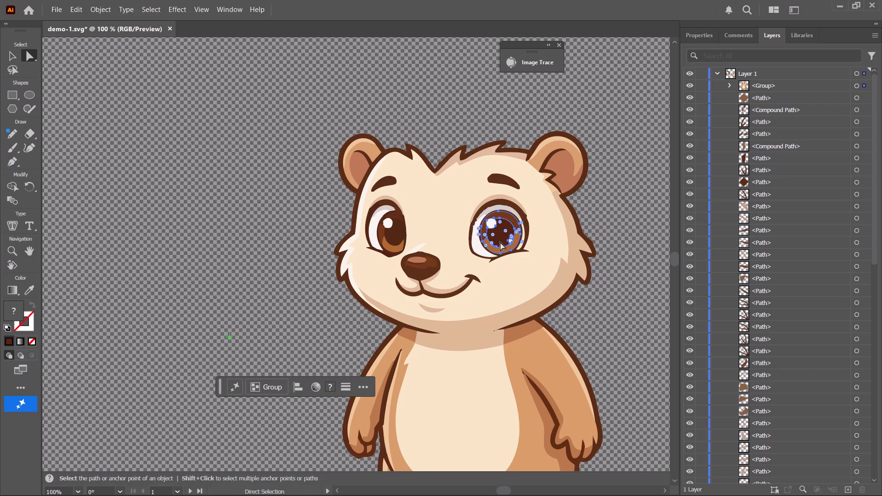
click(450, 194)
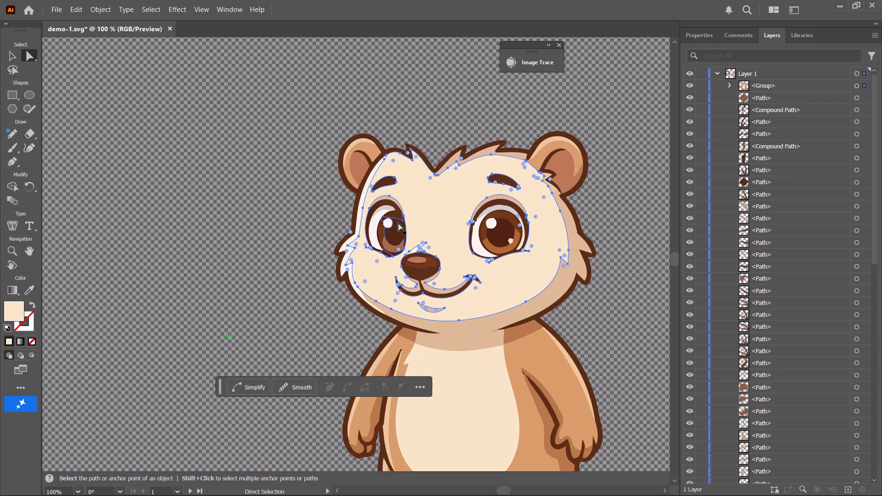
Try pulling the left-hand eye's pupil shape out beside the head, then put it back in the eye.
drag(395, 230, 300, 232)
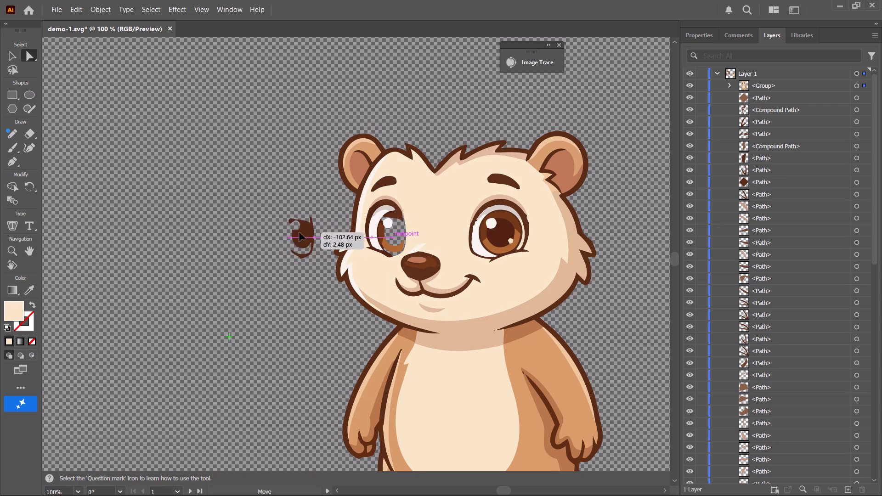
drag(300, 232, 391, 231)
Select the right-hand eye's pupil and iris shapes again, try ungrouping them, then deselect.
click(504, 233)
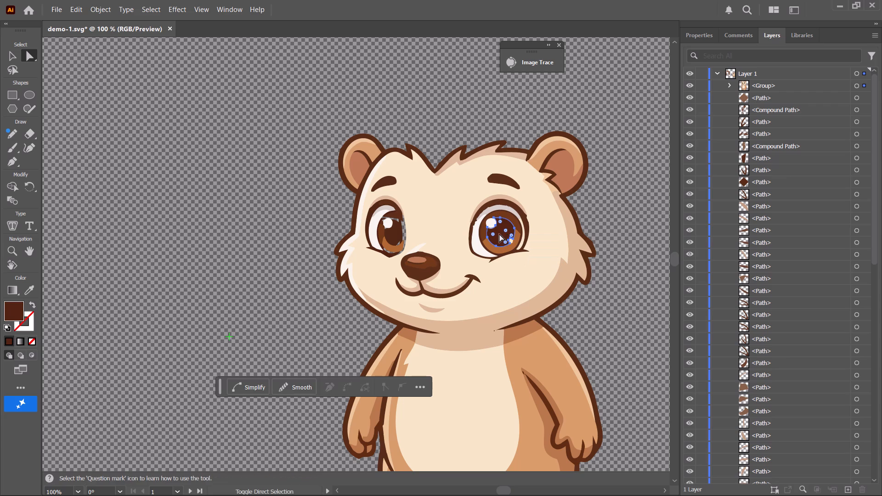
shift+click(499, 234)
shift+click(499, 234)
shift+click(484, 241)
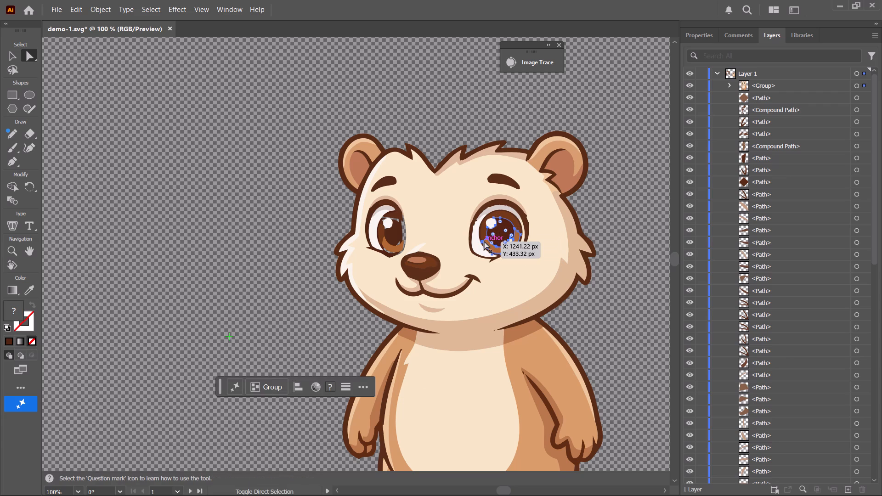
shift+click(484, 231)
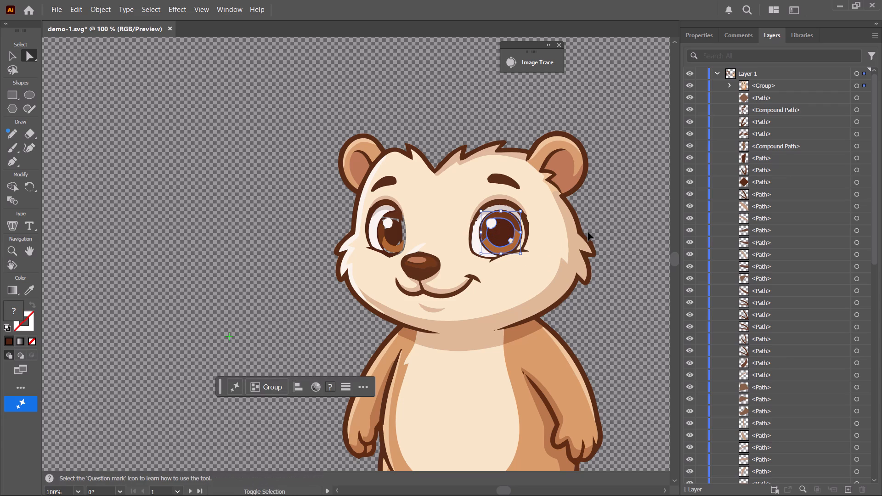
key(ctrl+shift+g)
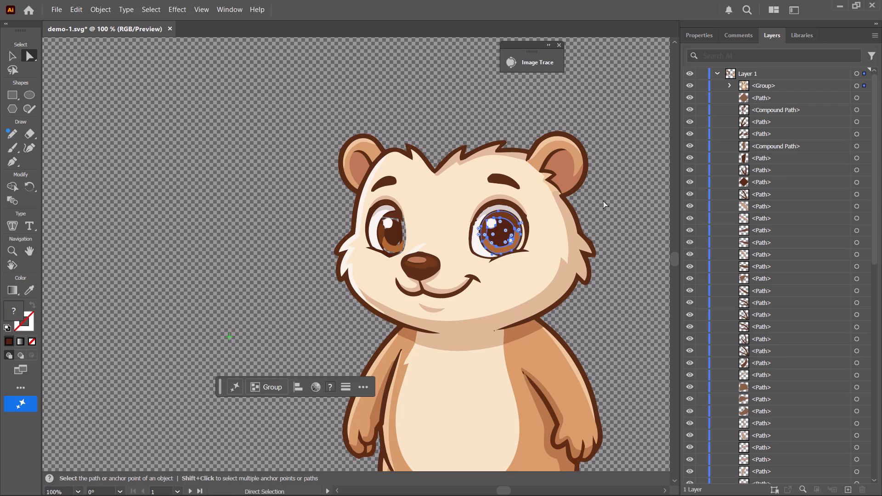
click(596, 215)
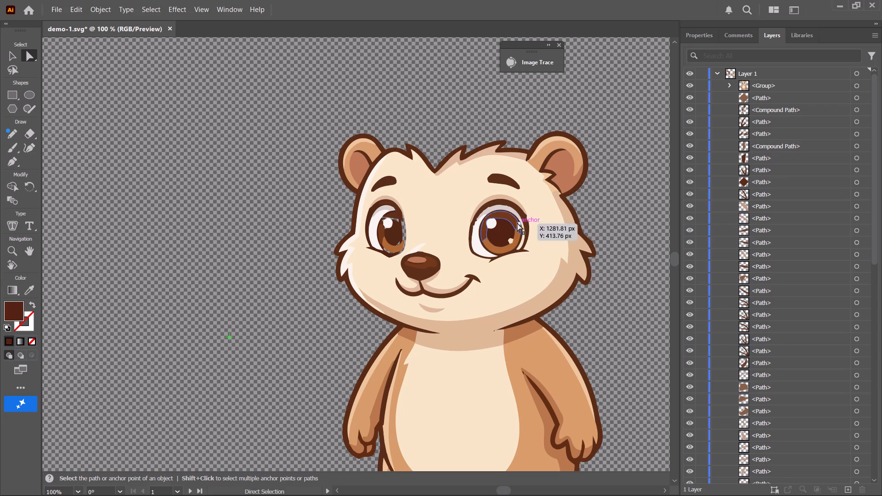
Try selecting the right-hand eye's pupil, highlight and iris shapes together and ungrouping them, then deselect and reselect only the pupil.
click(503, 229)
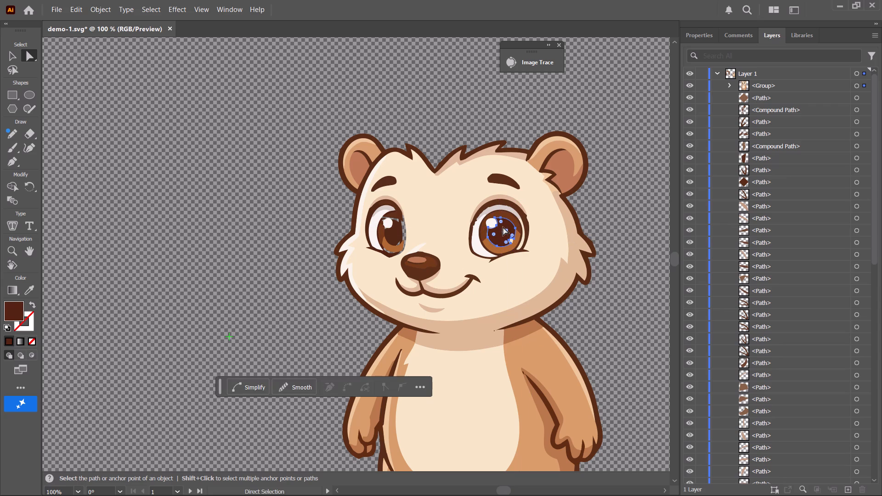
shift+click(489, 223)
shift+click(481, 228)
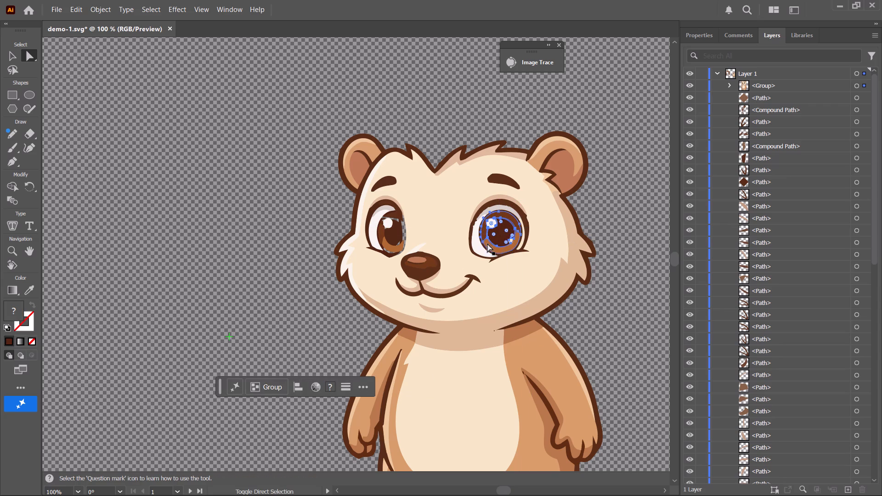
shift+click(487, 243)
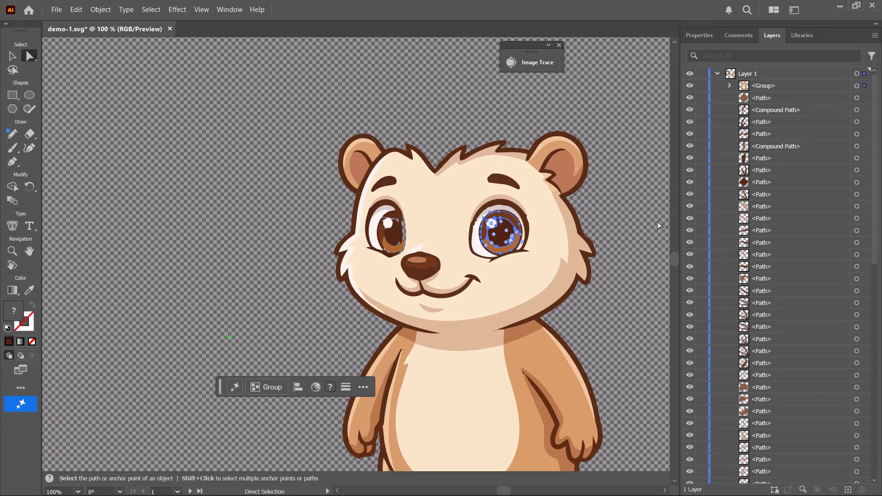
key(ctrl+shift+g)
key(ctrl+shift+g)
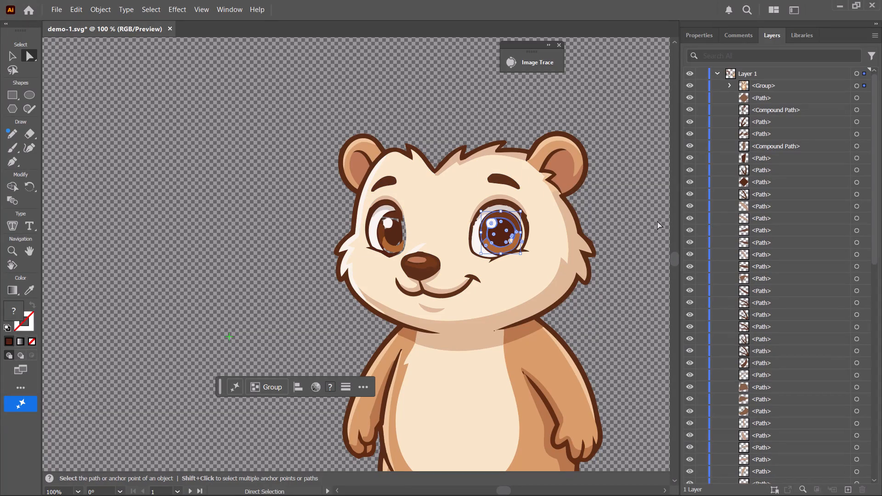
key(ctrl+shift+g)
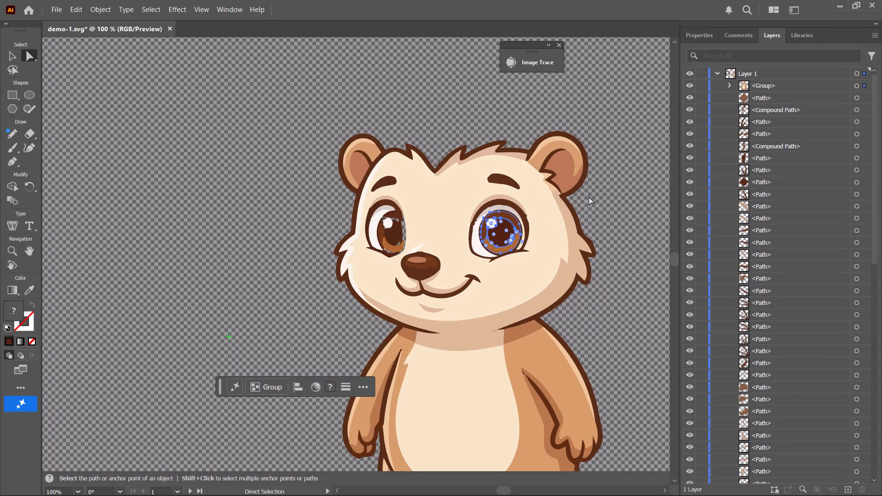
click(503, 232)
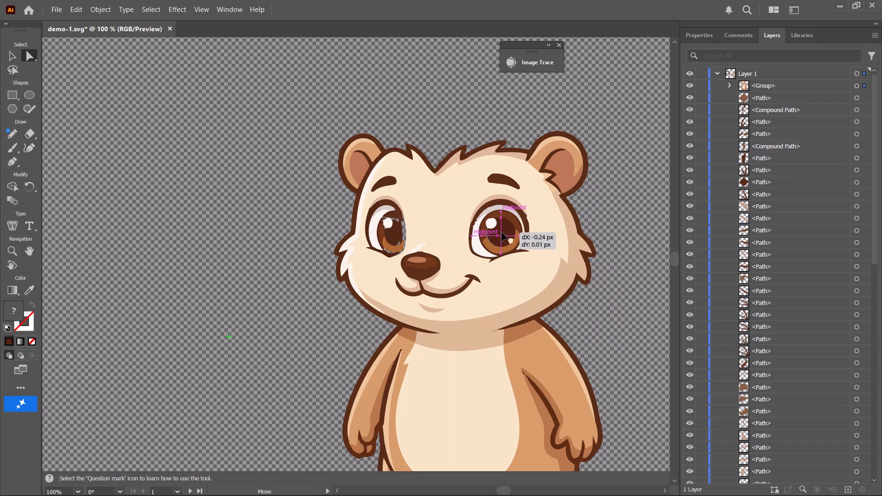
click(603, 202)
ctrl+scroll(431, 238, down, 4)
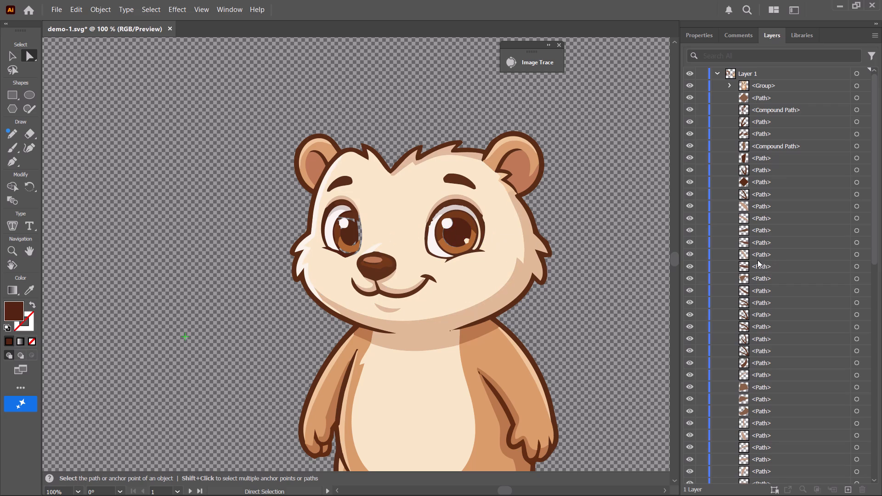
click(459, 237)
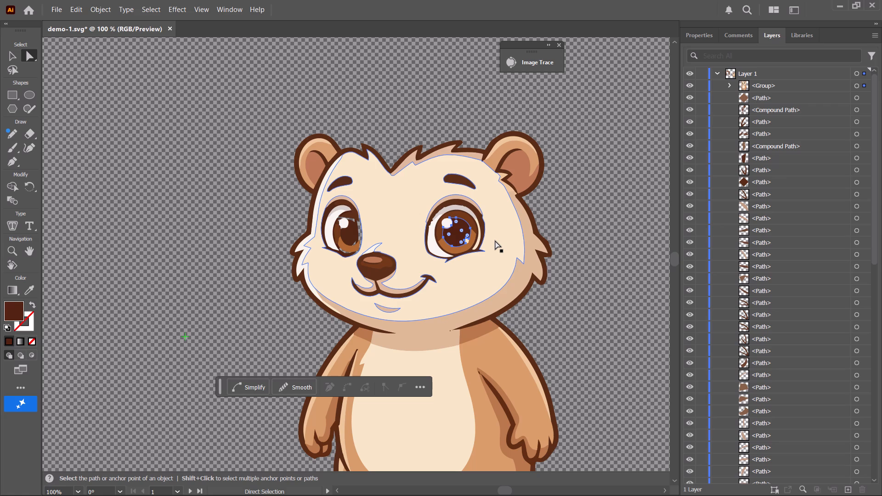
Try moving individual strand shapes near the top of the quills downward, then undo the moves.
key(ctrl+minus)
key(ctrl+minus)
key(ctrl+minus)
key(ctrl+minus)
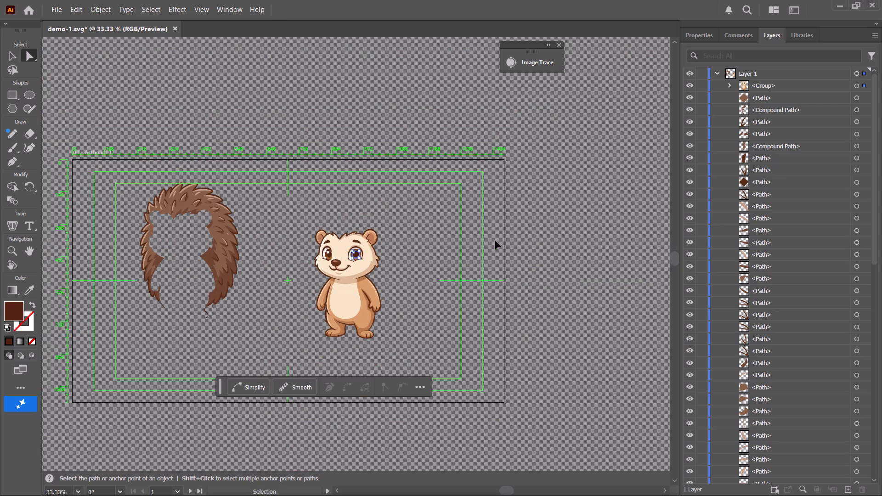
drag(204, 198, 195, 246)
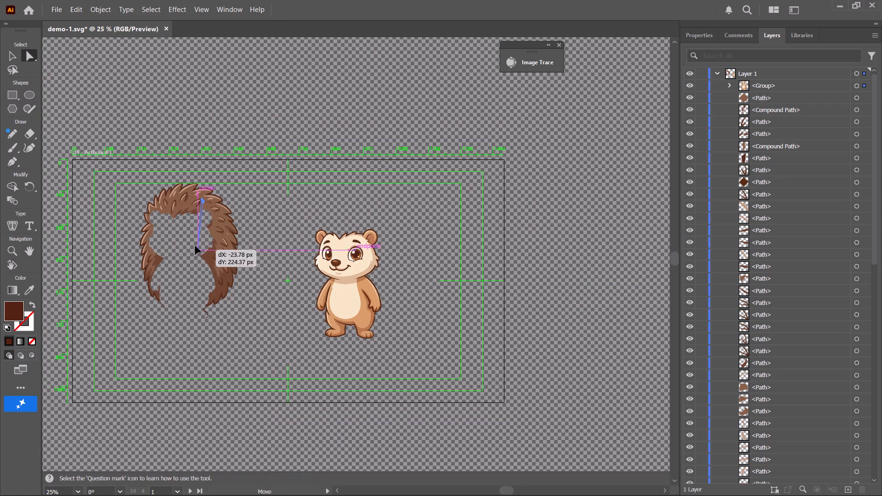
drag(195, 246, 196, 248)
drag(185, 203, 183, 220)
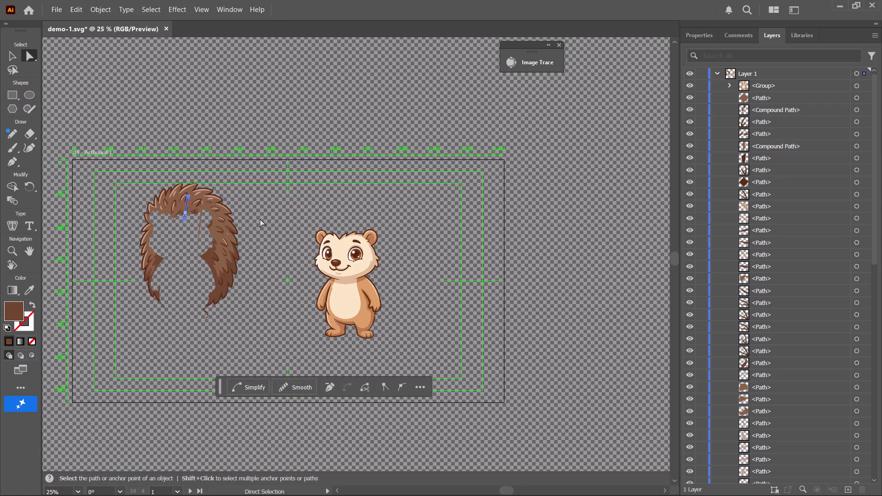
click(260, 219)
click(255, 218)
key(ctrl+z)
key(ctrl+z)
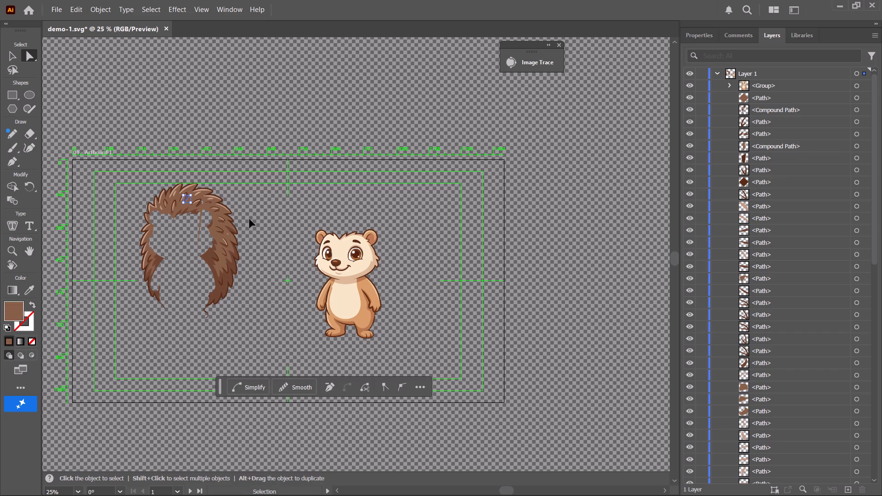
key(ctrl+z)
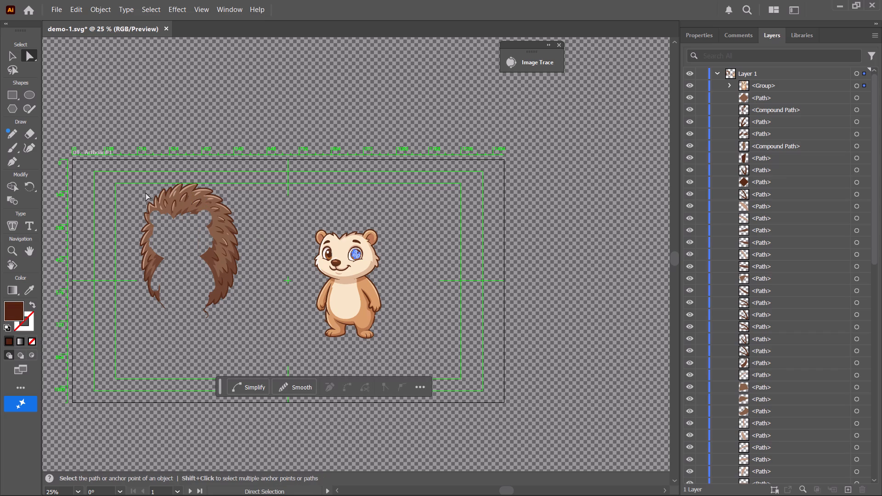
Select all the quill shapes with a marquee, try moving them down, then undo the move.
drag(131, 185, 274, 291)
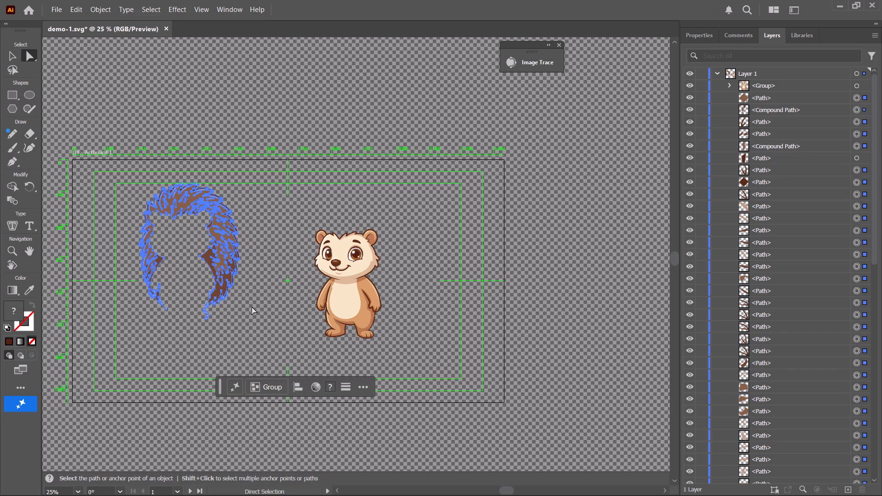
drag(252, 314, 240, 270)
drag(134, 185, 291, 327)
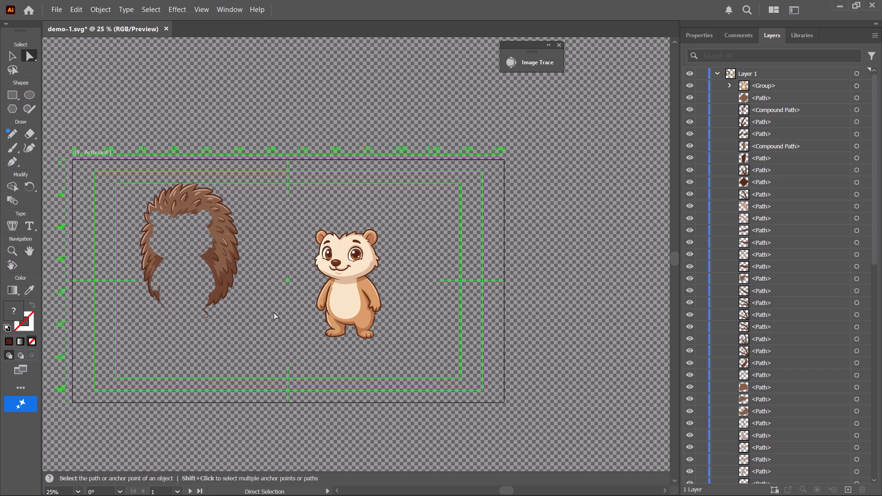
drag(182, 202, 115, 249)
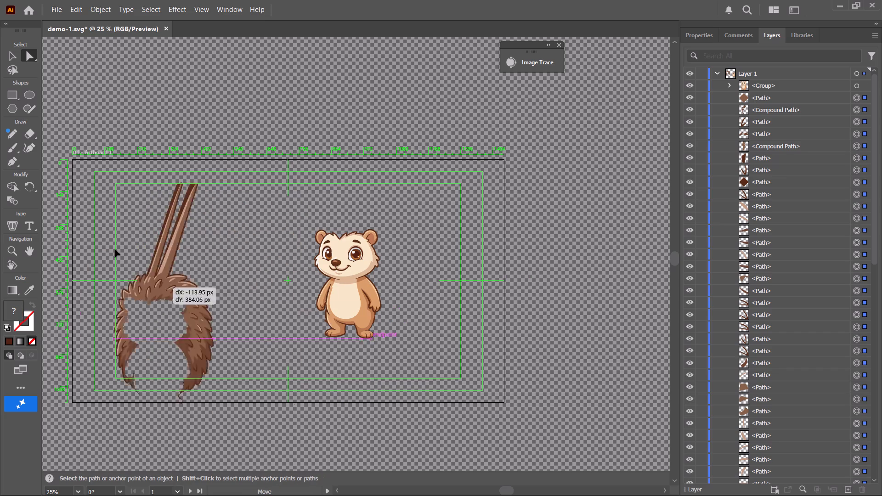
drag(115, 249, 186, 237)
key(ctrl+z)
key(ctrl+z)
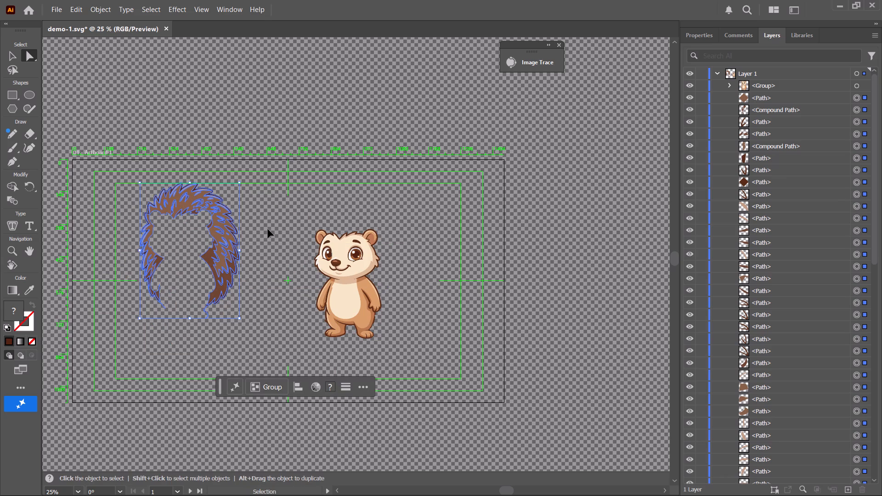
Undo back past the pupil move to the selected quill artwork, move all the quills down beside the body, and deselect.
key(ctrl+z)
key(ctrl+z)
key(ctrl+z)
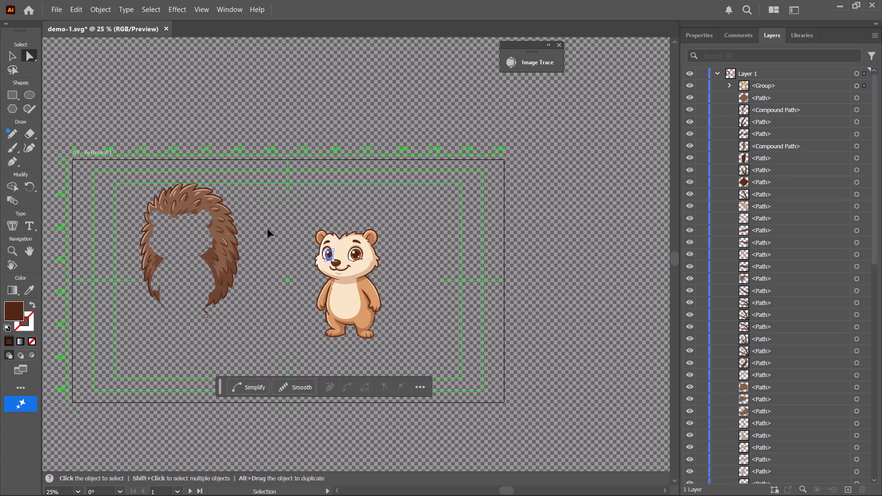
key(ctrl+z)
drag(165, 184, 176, 208)
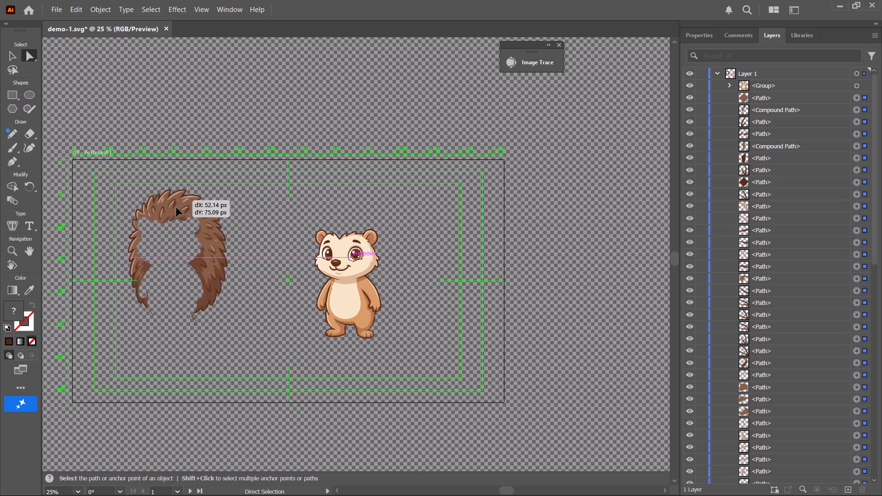
drag(176, 208, 186, 238)
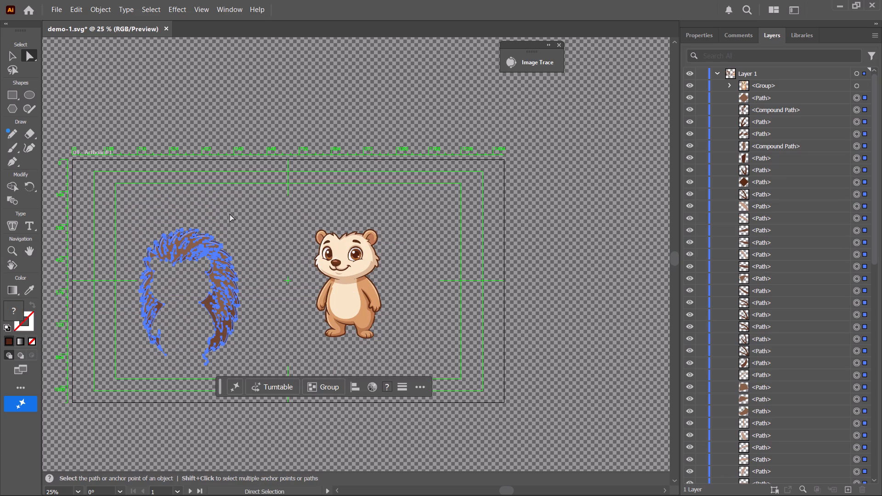
click(230, 214)
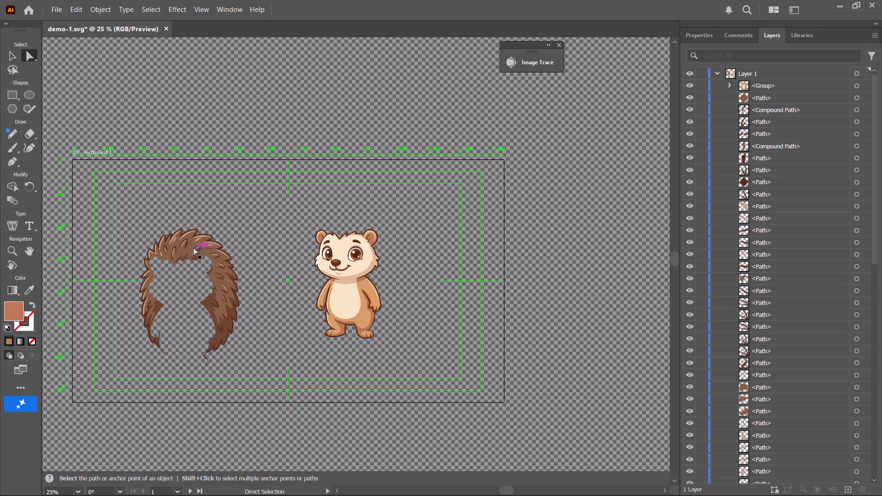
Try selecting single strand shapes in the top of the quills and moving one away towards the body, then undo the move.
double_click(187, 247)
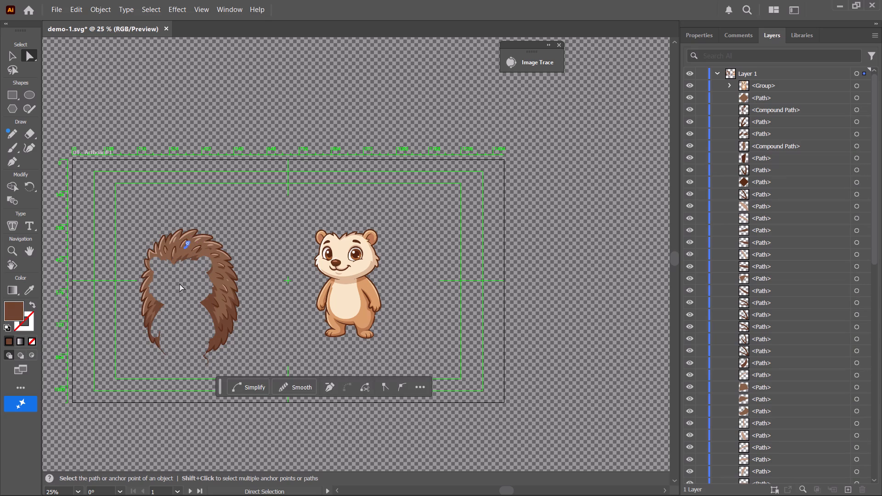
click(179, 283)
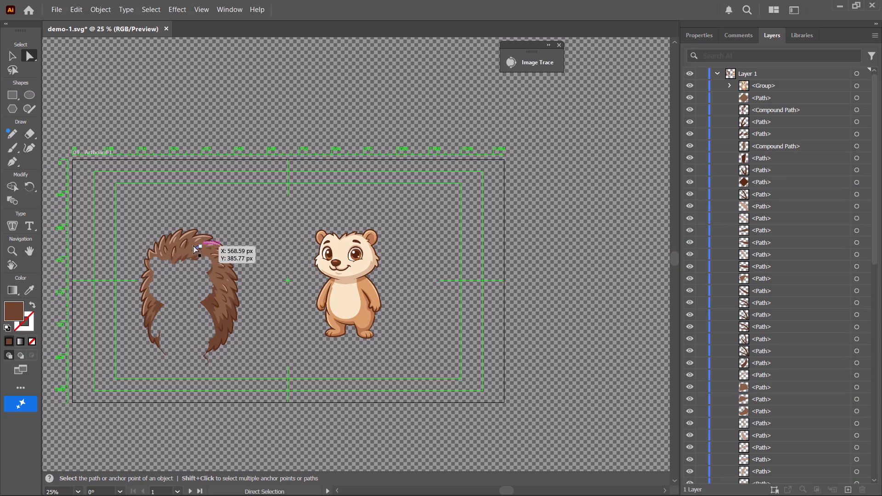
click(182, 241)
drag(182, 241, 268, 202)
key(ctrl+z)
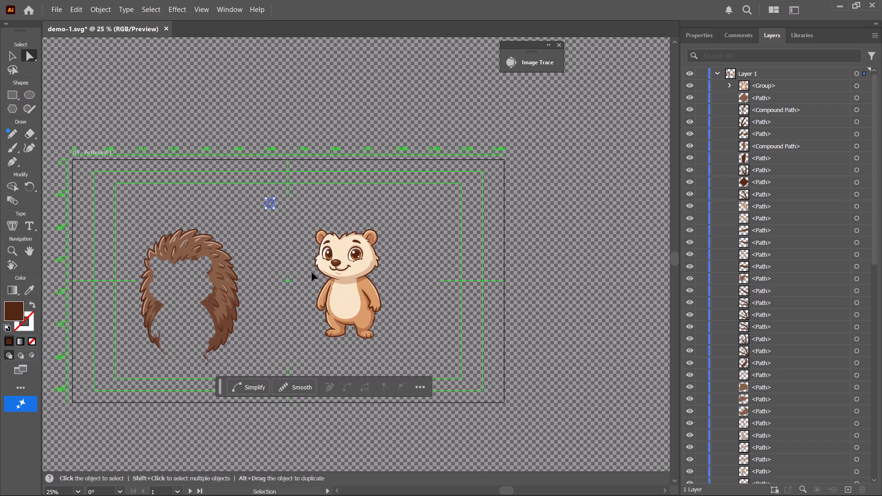
Select all the quill shapes with a marquee, group them into one group, and deselect.
drag(126, 211, 266, 346)
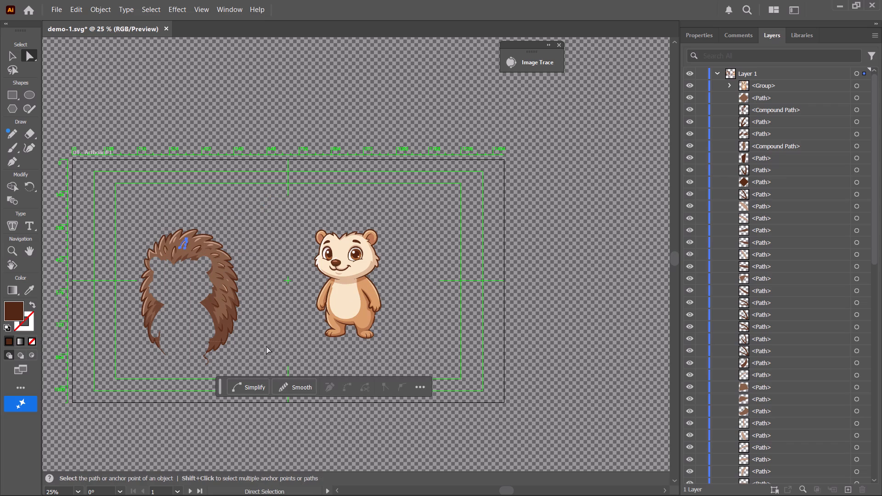
drag(266, 346, 270, 366)
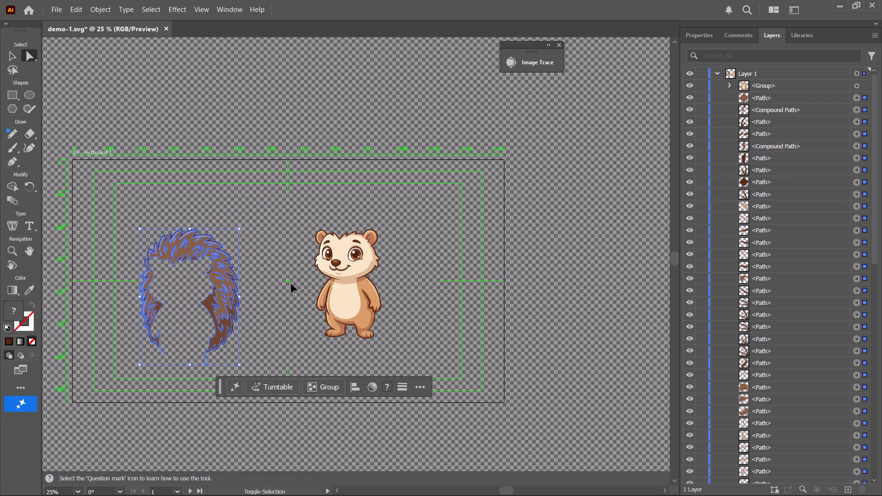
key(ctrl+shift+g)
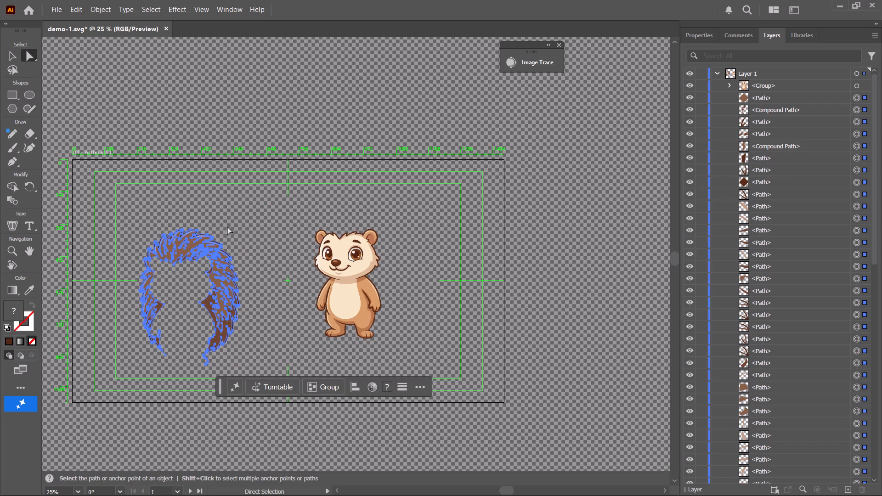
click(321, 383)
click(252, 260)
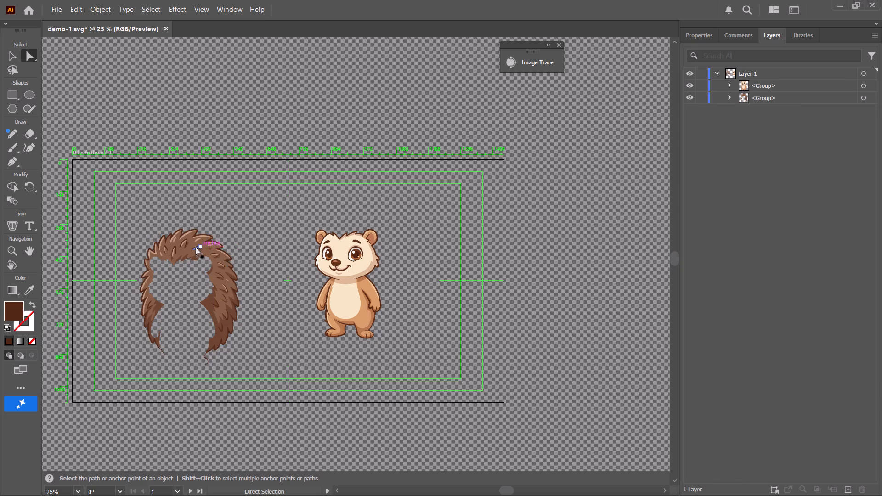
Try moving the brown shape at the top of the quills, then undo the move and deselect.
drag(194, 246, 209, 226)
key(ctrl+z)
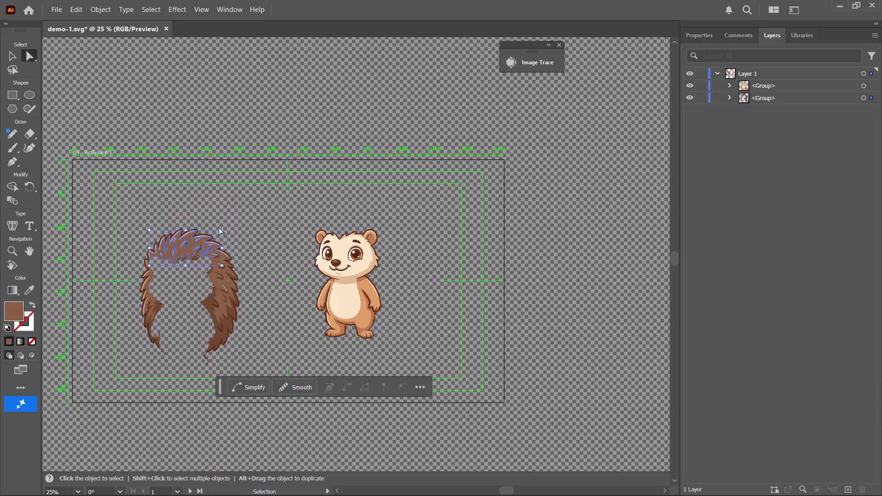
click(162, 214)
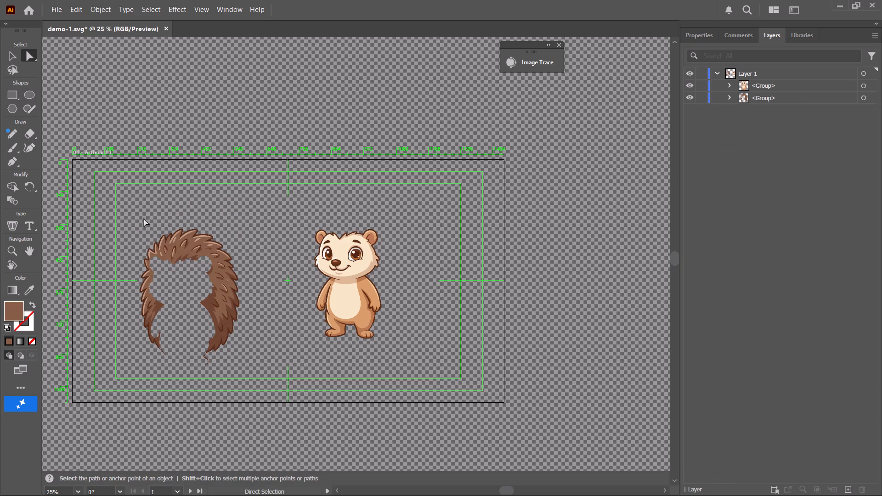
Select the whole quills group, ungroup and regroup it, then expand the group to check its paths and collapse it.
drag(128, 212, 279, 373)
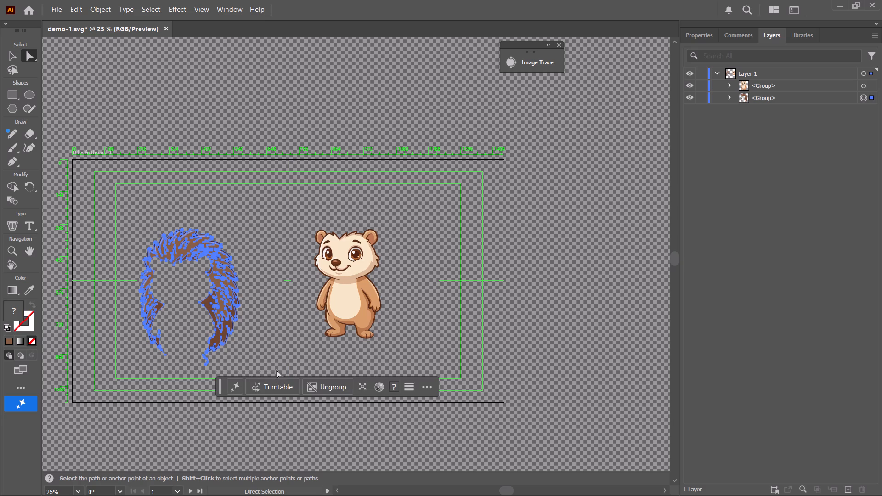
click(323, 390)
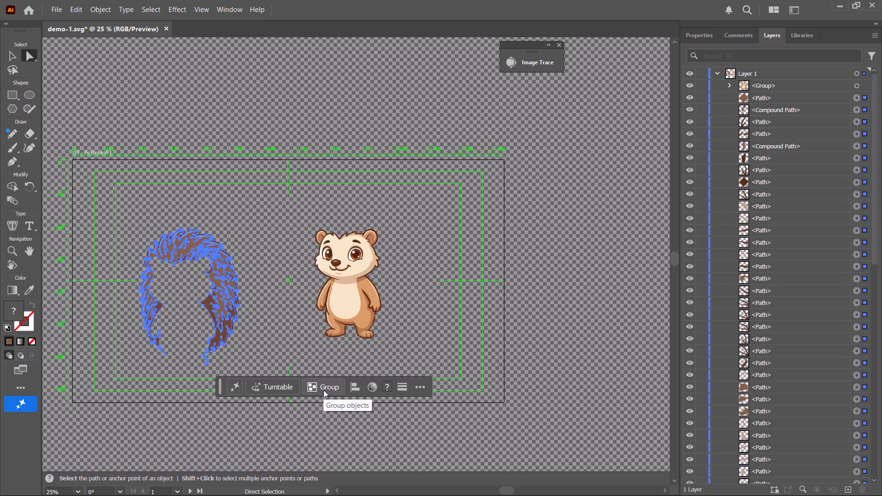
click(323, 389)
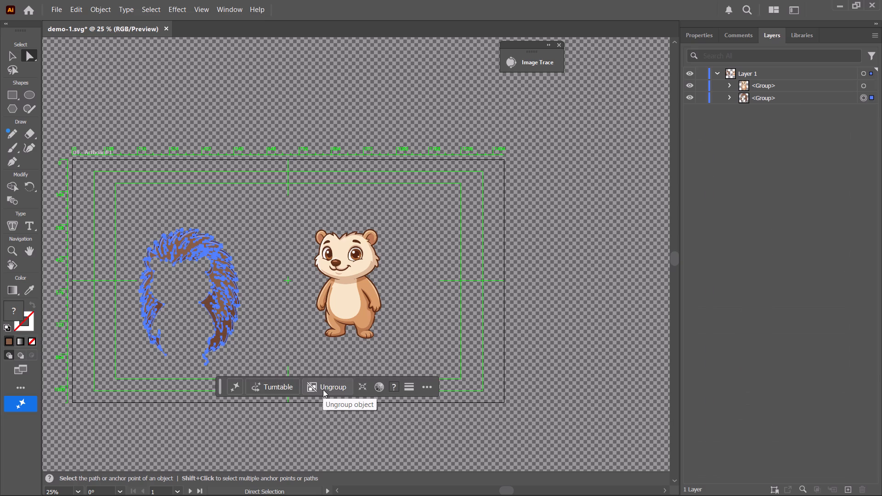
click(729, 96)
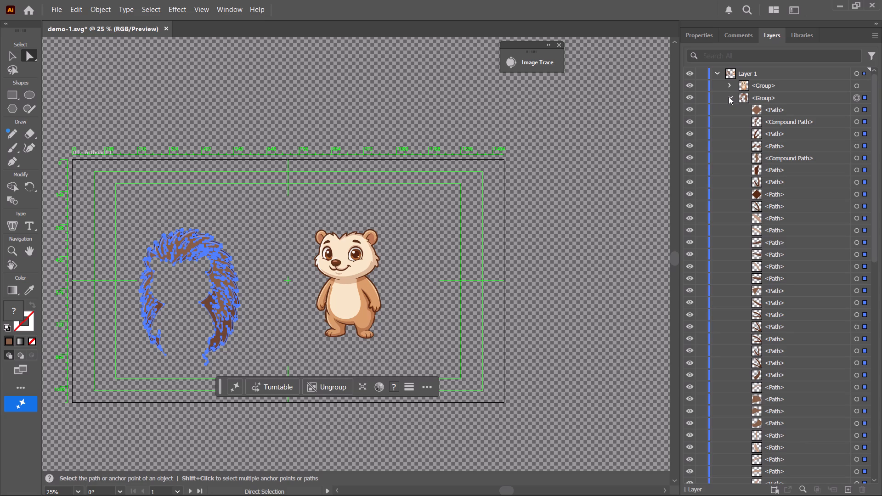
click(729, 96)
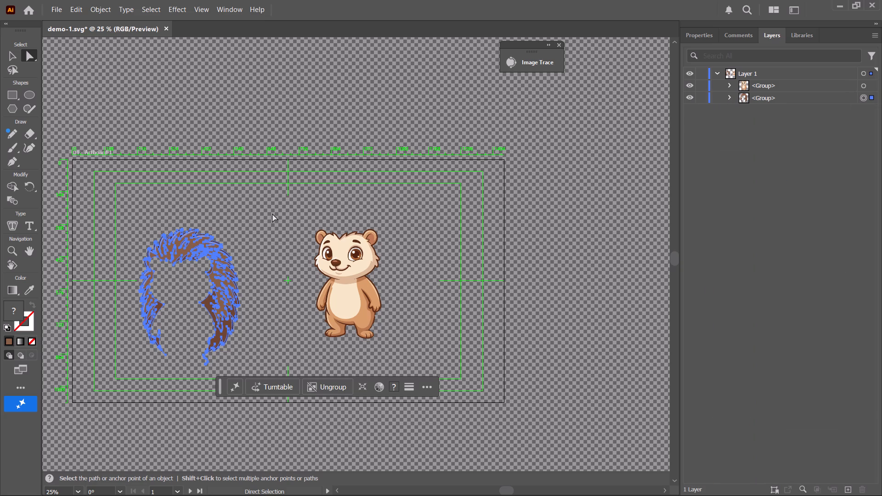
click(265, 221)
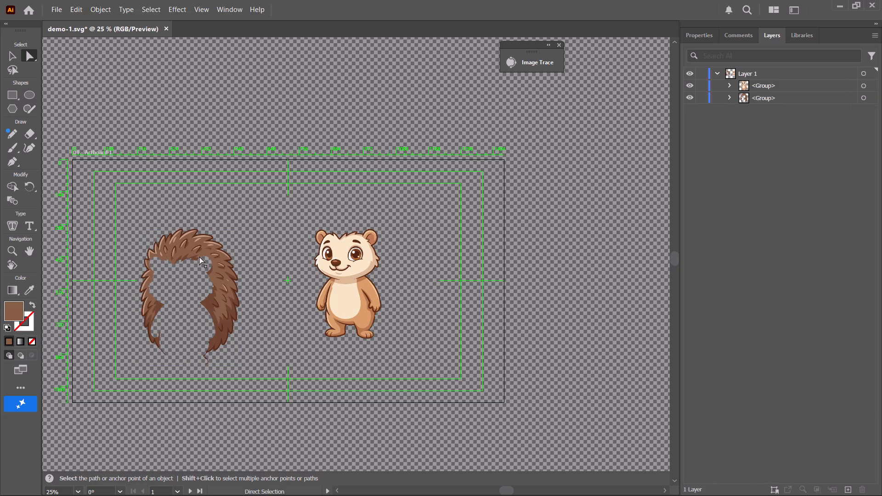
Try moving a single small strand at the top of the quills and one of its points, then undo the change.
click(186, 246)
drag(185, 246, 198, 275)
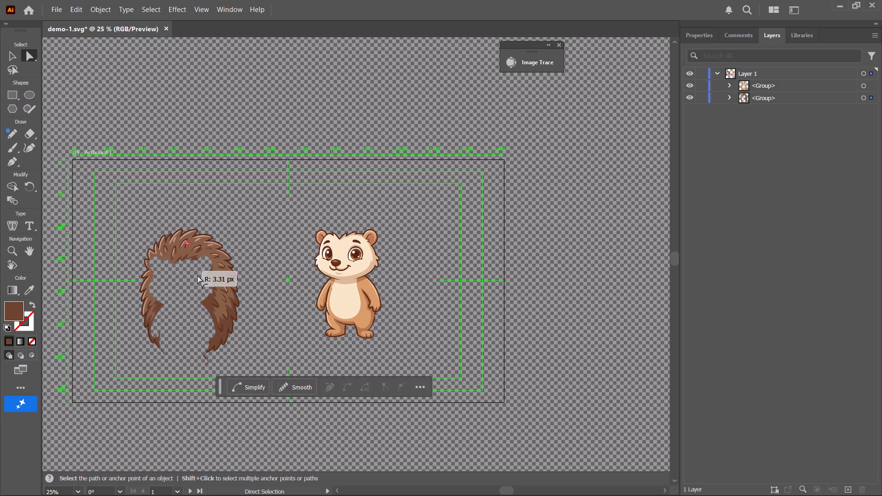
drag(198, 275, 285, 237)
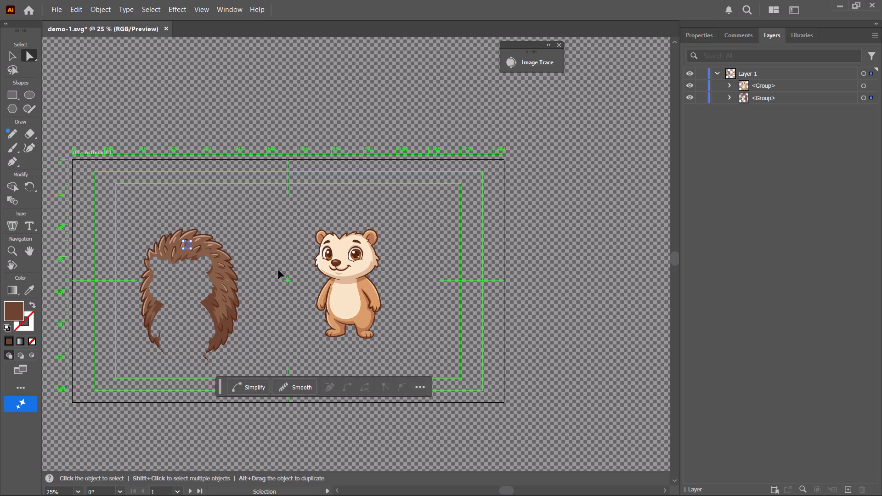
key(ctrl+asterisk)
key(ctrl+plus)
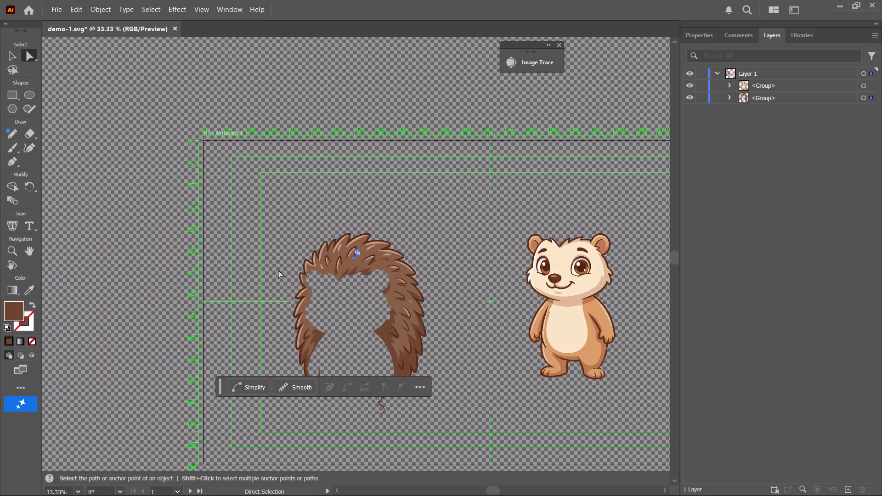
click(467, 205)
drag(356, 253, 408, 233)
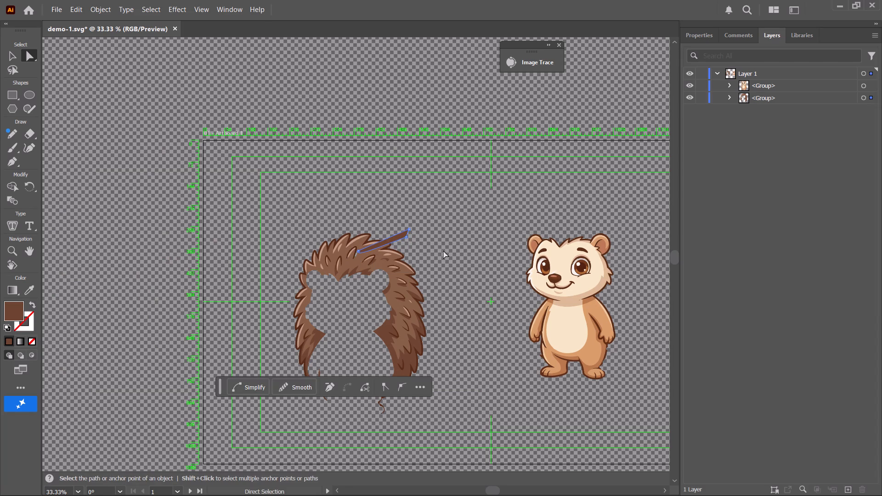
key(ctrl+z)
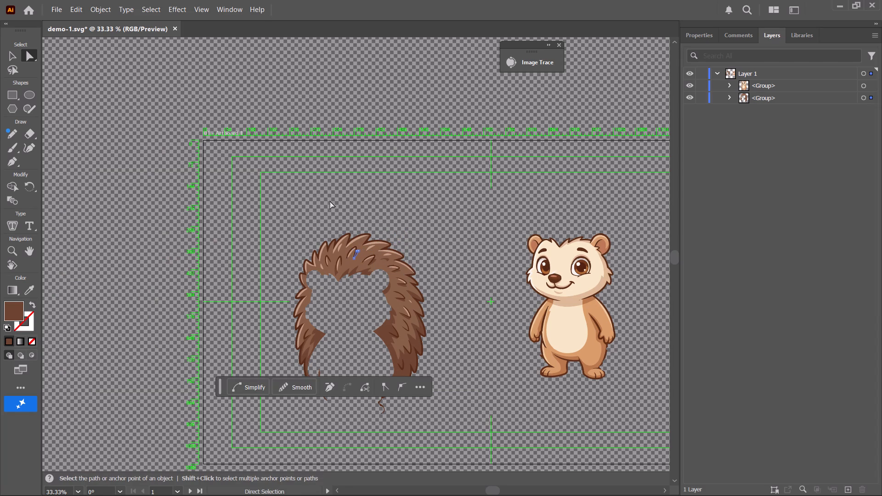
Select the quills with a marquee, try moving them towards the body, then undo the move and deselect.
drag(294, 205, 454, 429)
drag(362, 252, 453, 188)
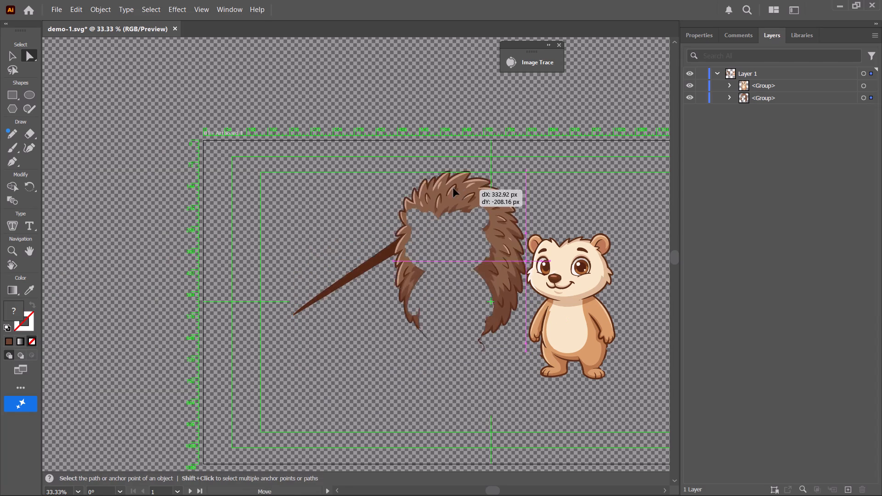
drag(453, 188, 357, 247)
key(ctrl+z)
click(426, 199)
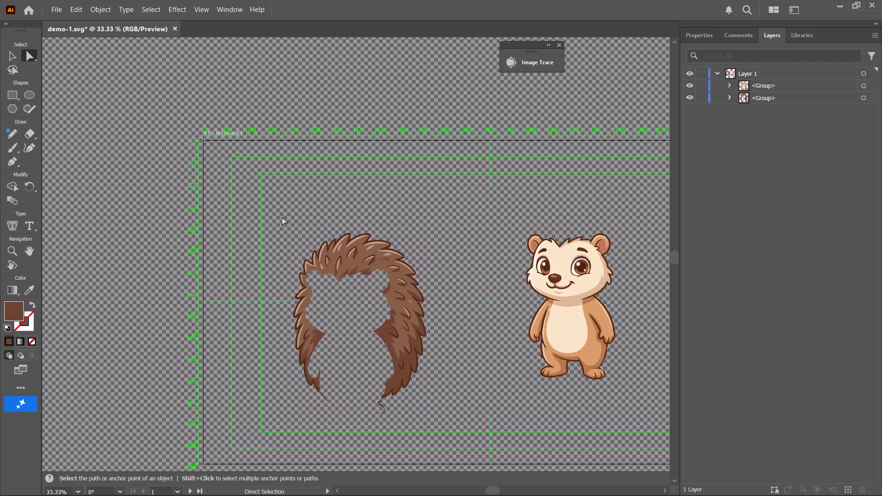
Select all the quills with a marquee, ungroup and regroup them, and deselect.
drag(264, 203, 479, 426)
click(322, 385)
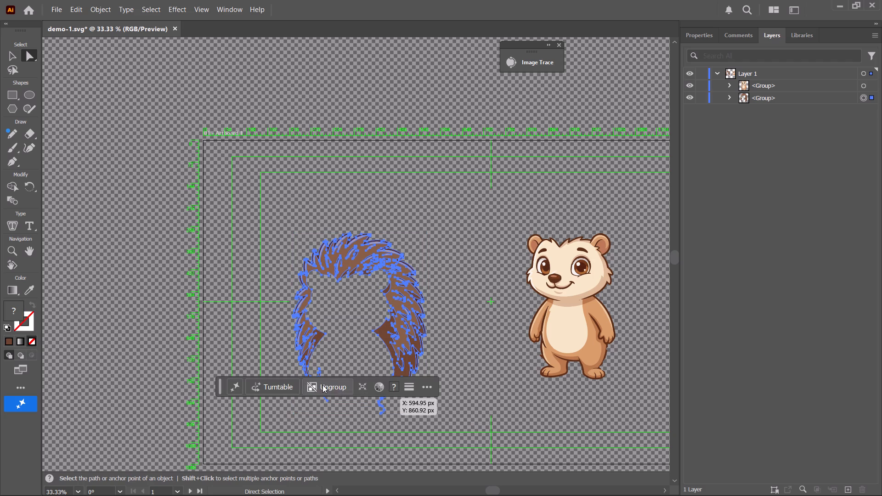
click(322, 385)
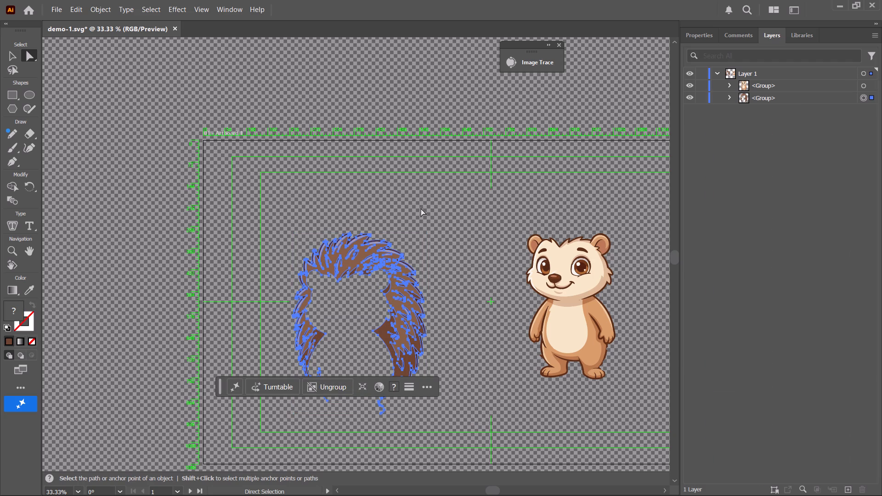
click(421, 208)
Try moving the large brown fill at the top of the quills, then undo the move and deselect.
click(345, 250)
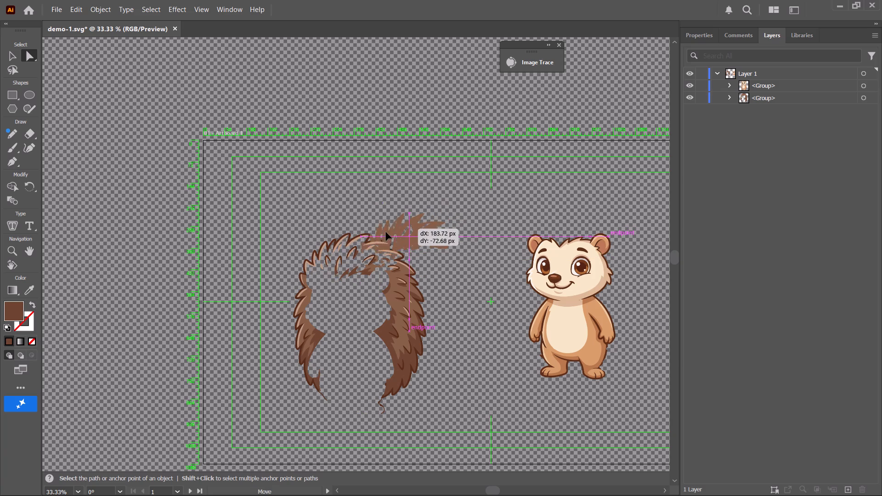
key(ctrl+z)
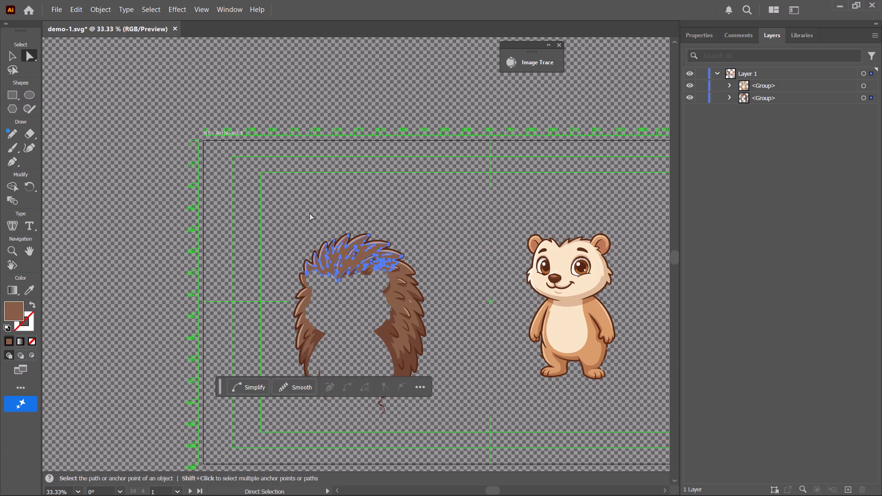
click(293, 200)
Select the whole quills group with a marquee, move it up and slightly away from the body, and deselect.
drag(273, 202, 462, 437)
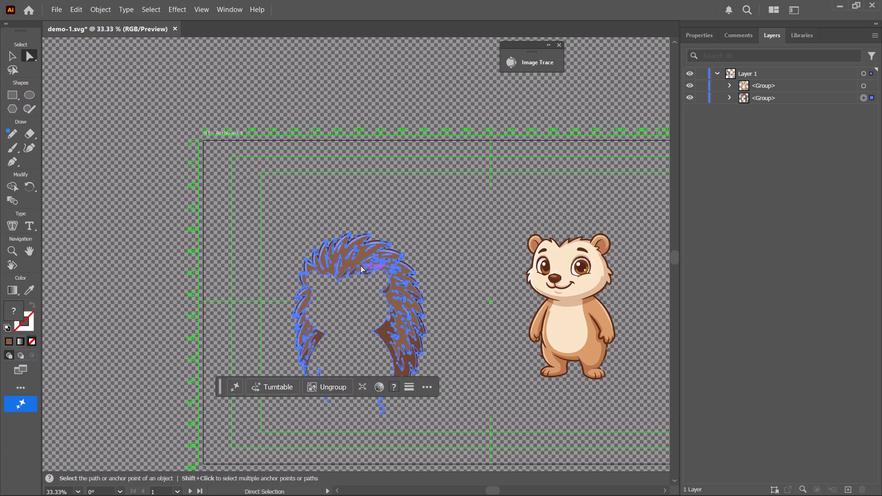
drag(353, 260, 352, 209)
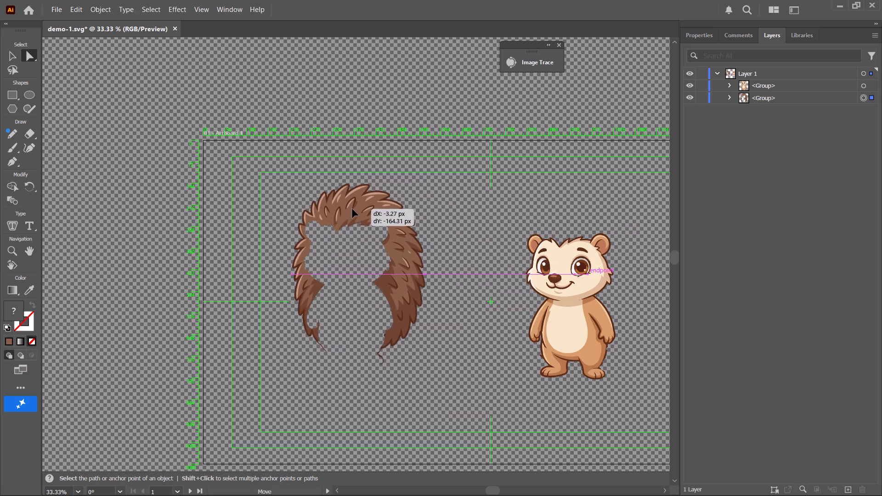
drag(352, 209, 323, 202)
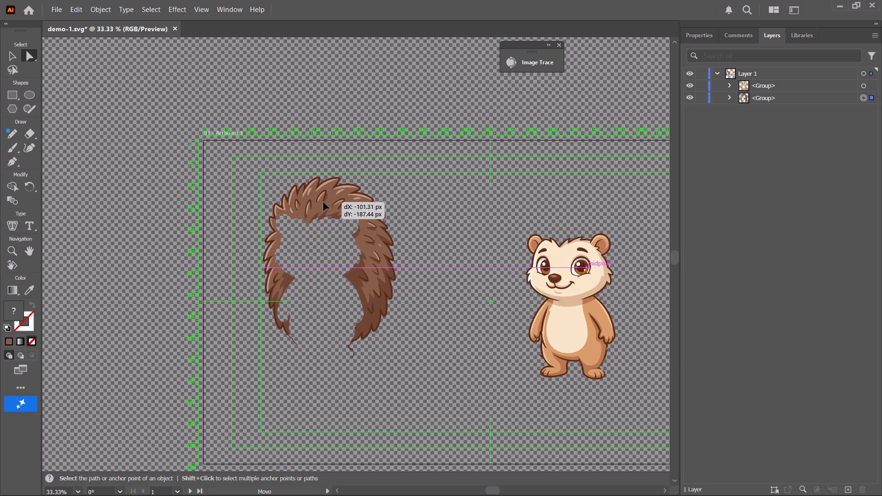
drag(323, 202, 342, 214)
click(453, 207)
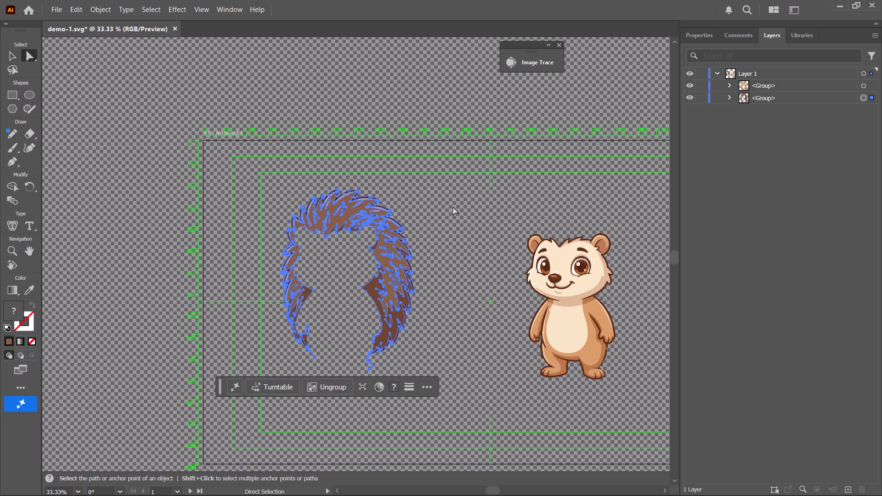
Select the whole body group with a marquee, move it slightly up and away from the quills, and deselect.
drag(477, 205, 642, 386)
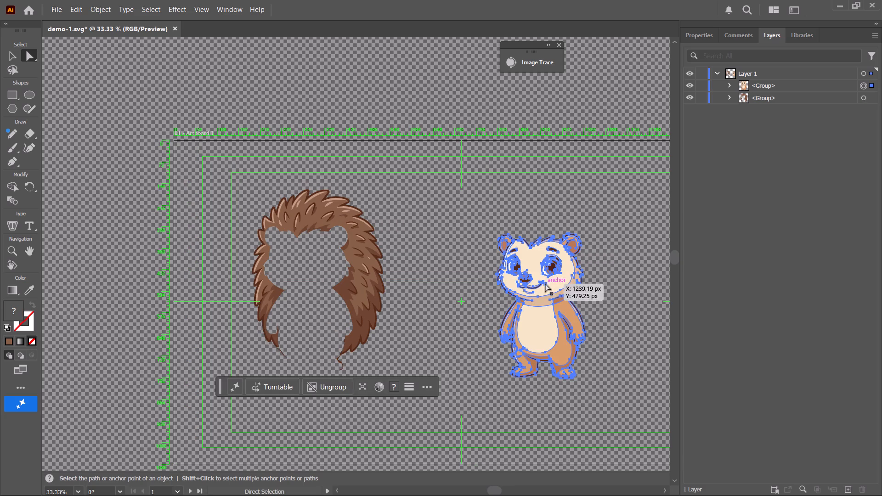
drag(544, 282, 555, 265)
click(444, 230)
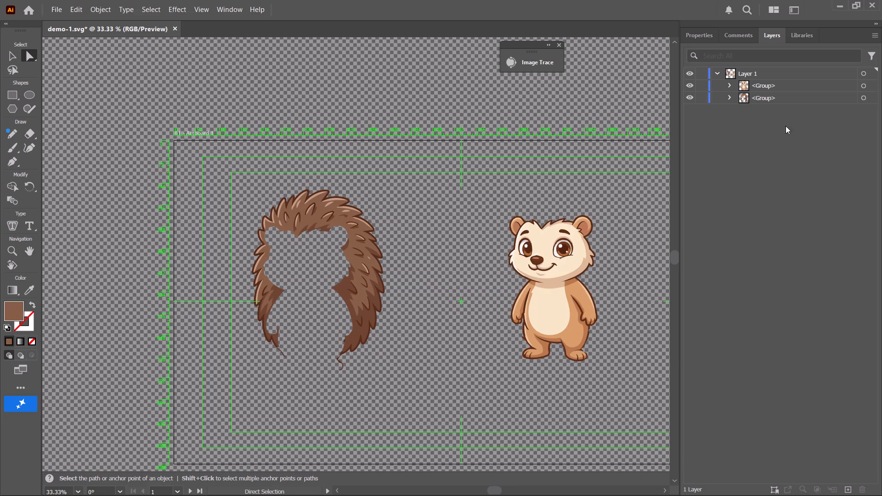
Inspect the contents of the quills group and the body group in the layer list, collapsing each again.
ctrl+scroll(784, 124, up, 2)
click(728, 95)
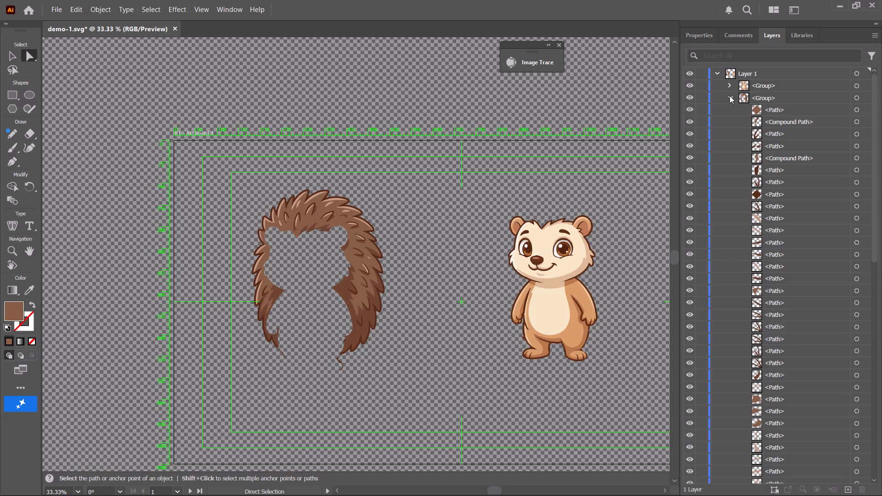
click(729, 96)
click(726, 84)
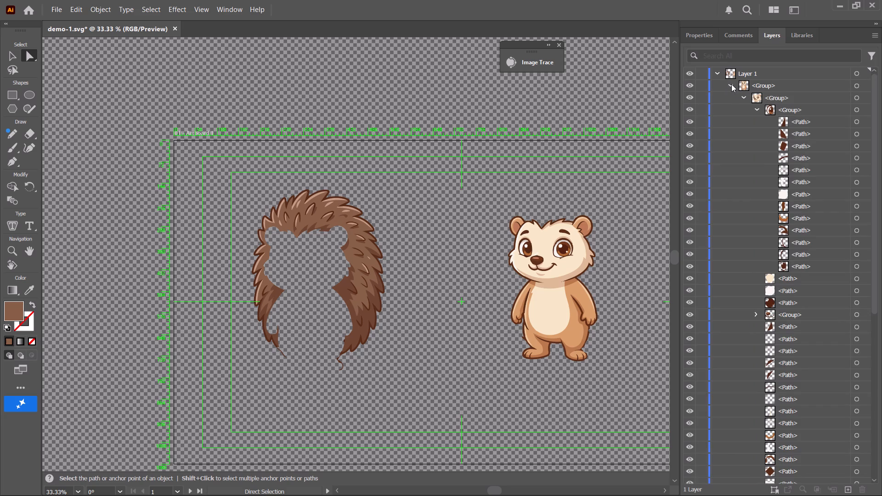
click(731, 84)
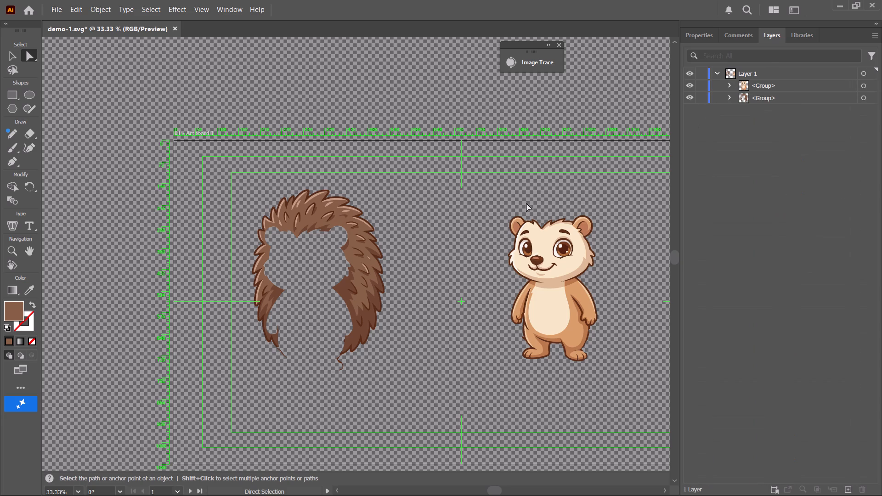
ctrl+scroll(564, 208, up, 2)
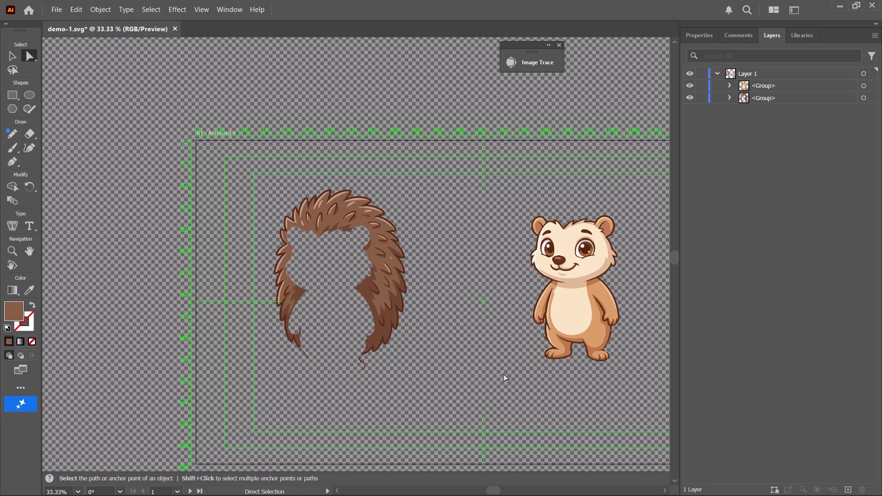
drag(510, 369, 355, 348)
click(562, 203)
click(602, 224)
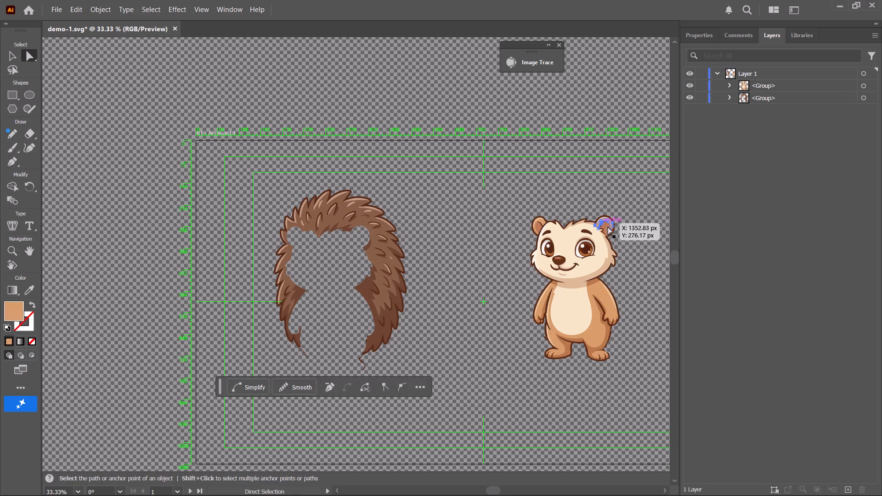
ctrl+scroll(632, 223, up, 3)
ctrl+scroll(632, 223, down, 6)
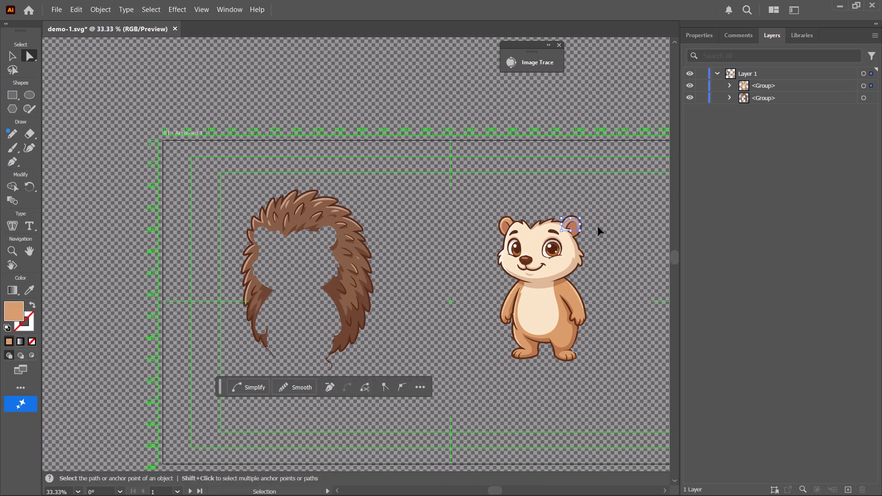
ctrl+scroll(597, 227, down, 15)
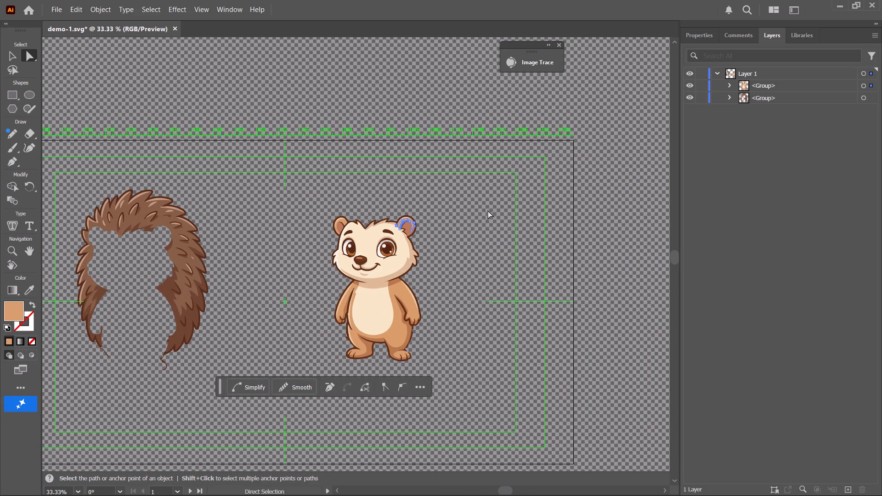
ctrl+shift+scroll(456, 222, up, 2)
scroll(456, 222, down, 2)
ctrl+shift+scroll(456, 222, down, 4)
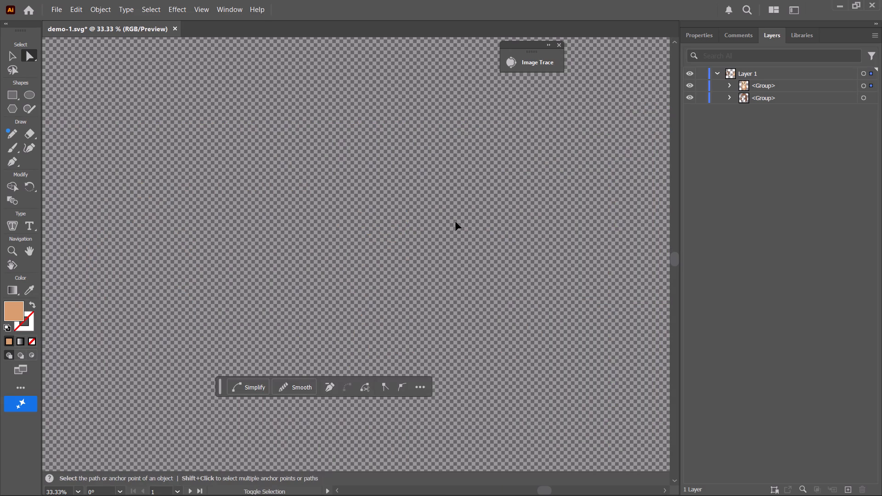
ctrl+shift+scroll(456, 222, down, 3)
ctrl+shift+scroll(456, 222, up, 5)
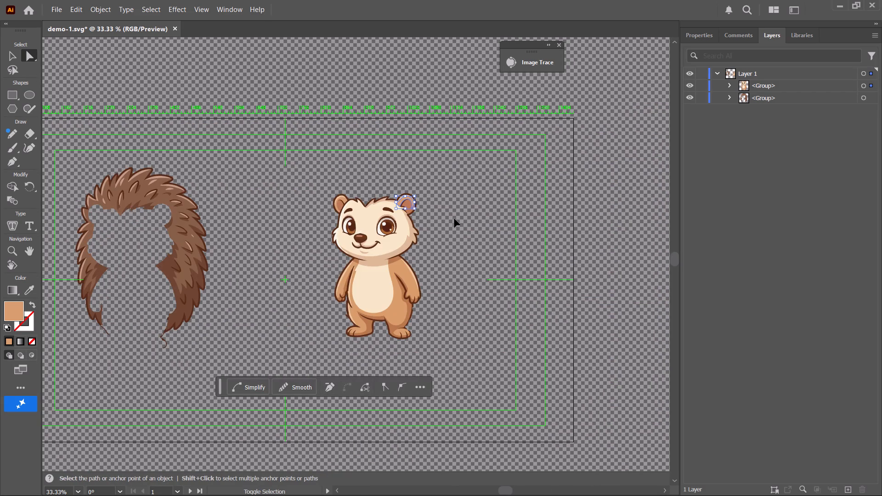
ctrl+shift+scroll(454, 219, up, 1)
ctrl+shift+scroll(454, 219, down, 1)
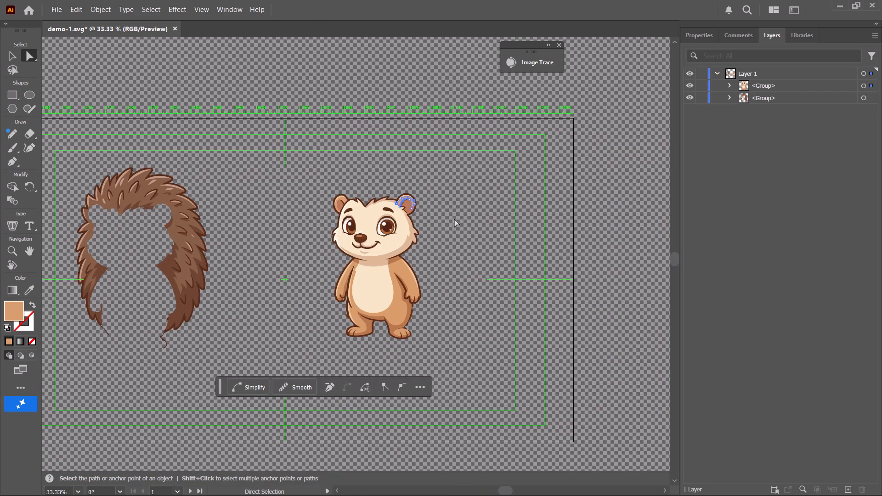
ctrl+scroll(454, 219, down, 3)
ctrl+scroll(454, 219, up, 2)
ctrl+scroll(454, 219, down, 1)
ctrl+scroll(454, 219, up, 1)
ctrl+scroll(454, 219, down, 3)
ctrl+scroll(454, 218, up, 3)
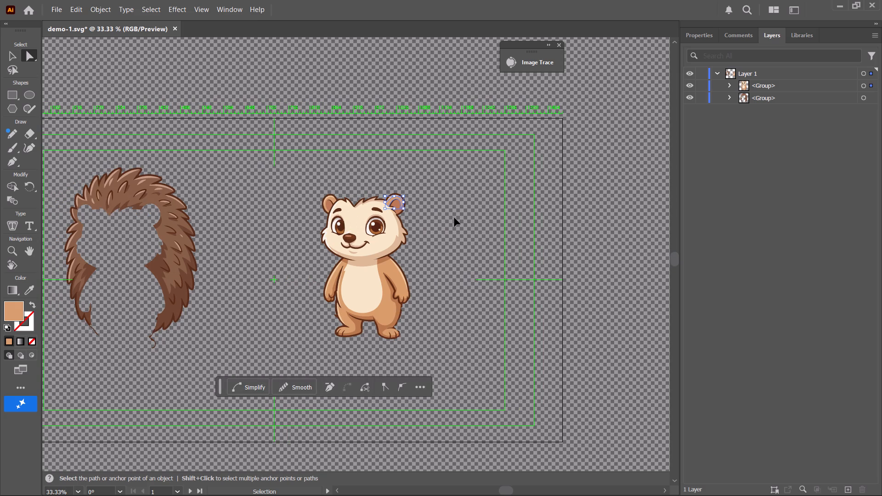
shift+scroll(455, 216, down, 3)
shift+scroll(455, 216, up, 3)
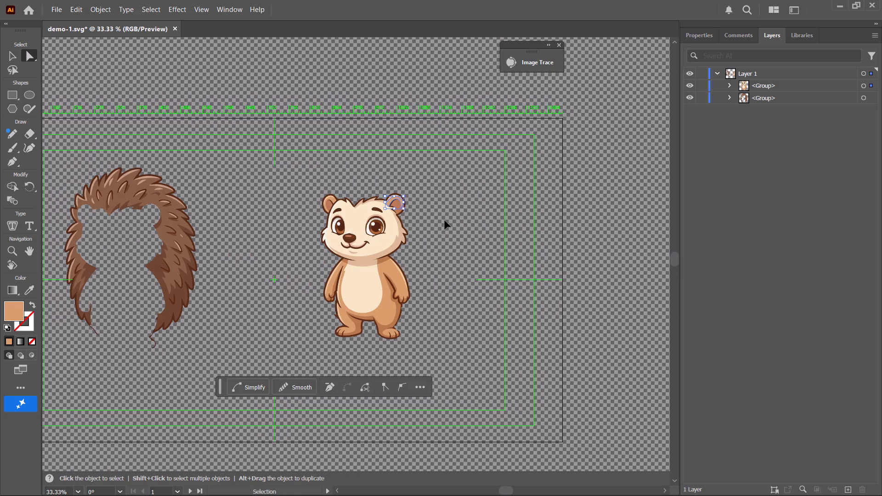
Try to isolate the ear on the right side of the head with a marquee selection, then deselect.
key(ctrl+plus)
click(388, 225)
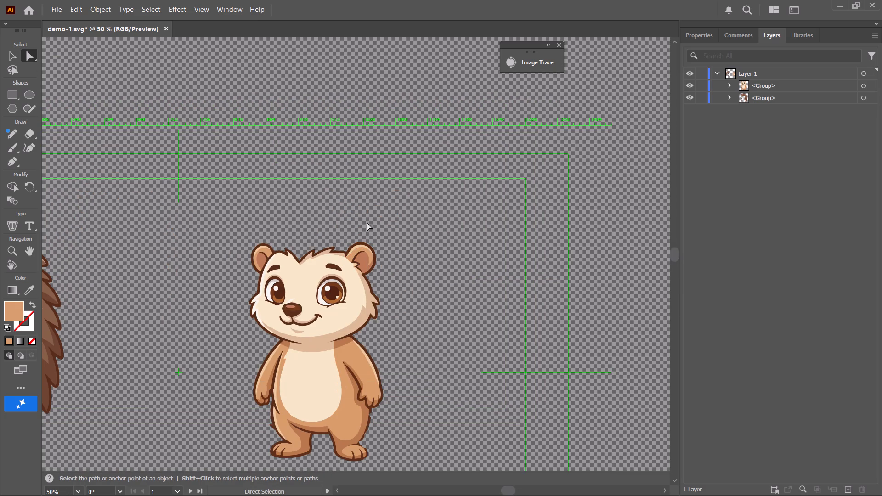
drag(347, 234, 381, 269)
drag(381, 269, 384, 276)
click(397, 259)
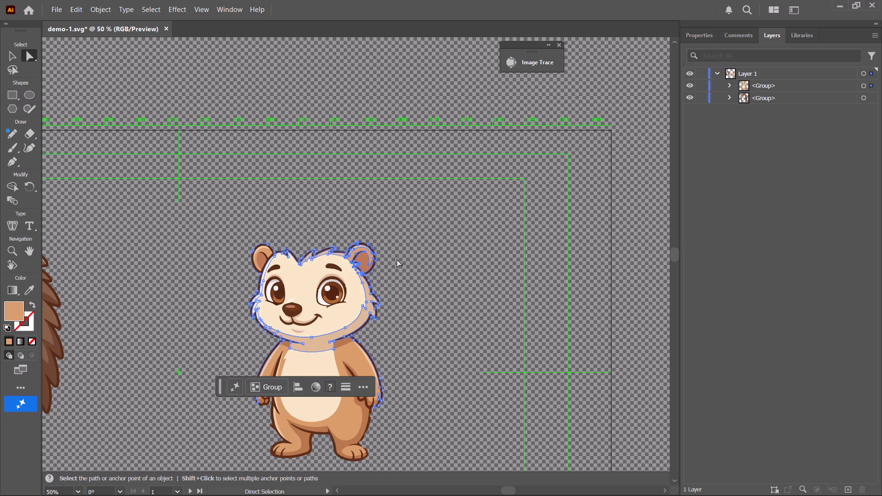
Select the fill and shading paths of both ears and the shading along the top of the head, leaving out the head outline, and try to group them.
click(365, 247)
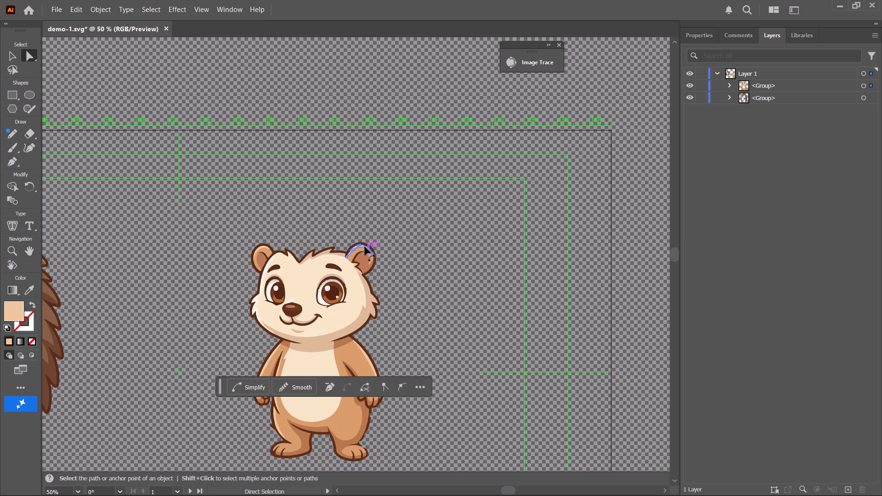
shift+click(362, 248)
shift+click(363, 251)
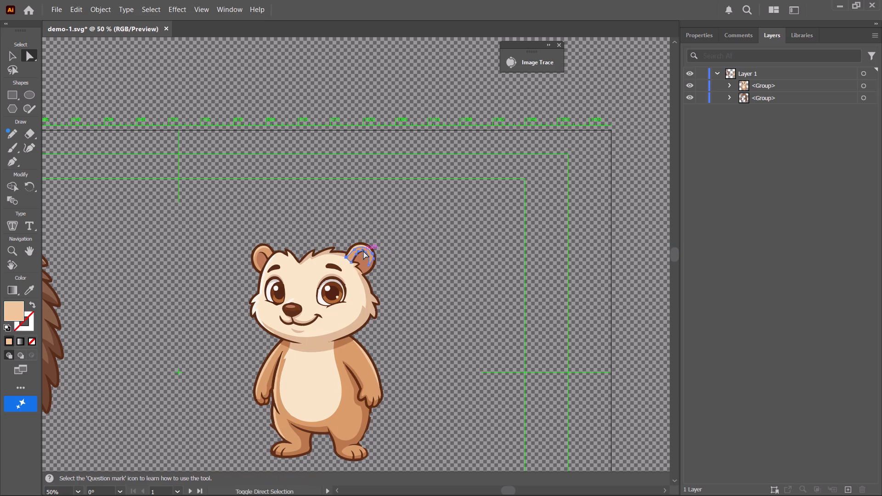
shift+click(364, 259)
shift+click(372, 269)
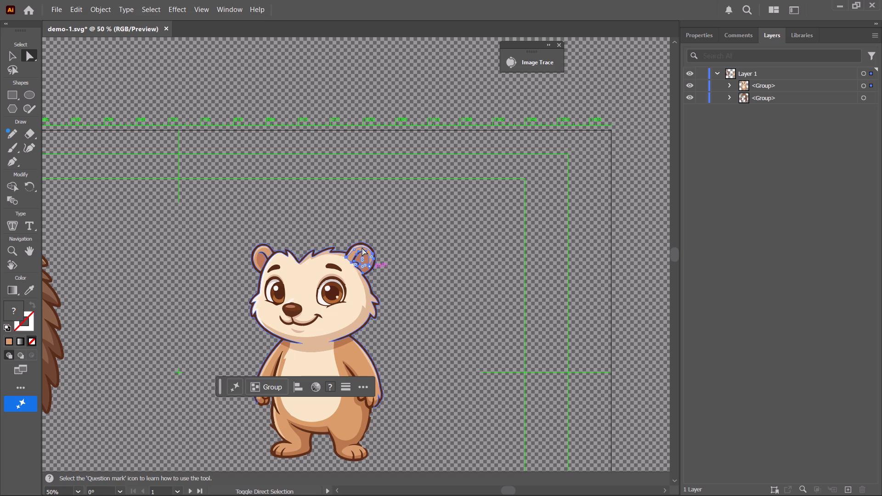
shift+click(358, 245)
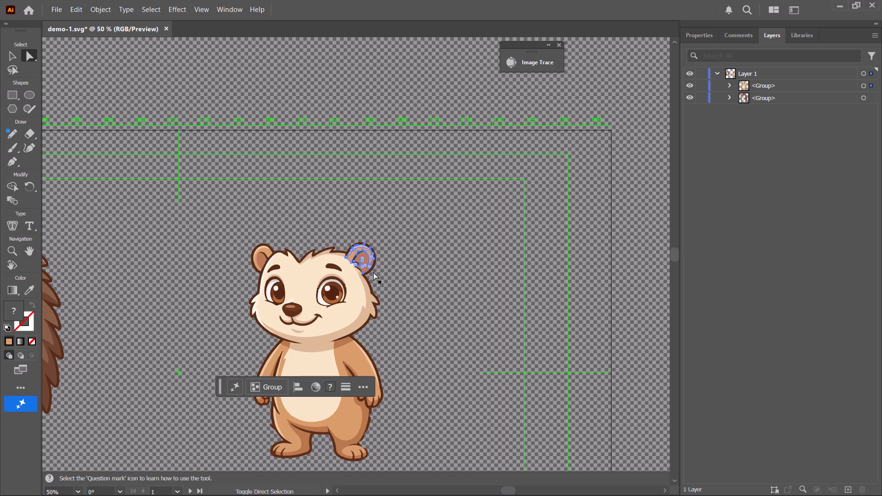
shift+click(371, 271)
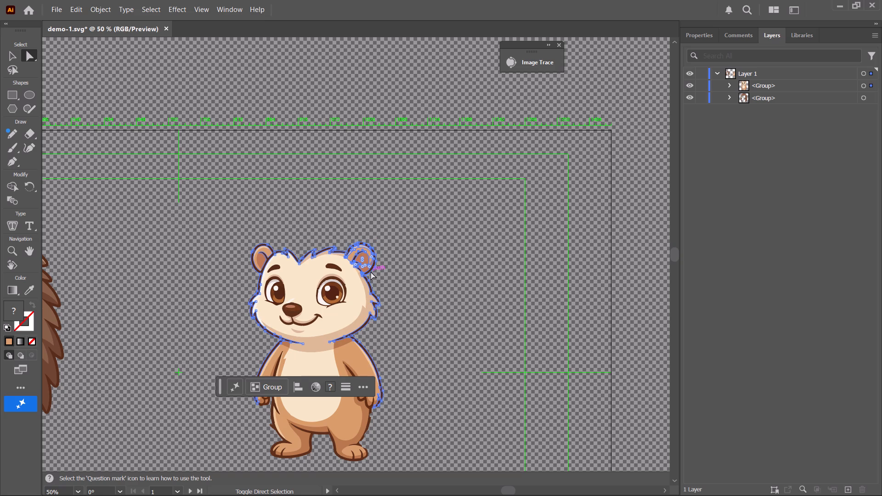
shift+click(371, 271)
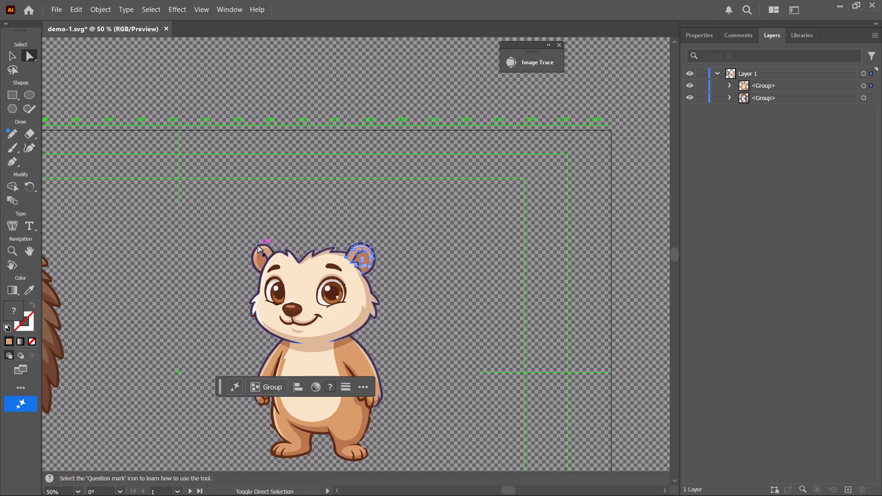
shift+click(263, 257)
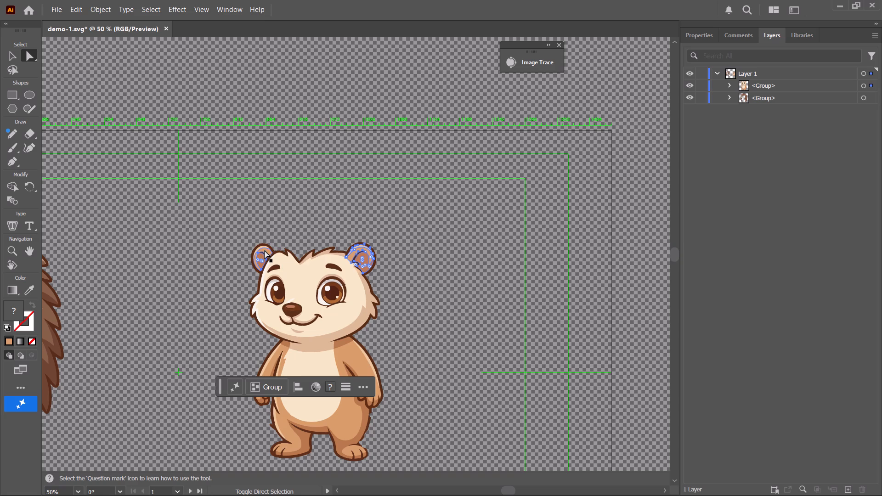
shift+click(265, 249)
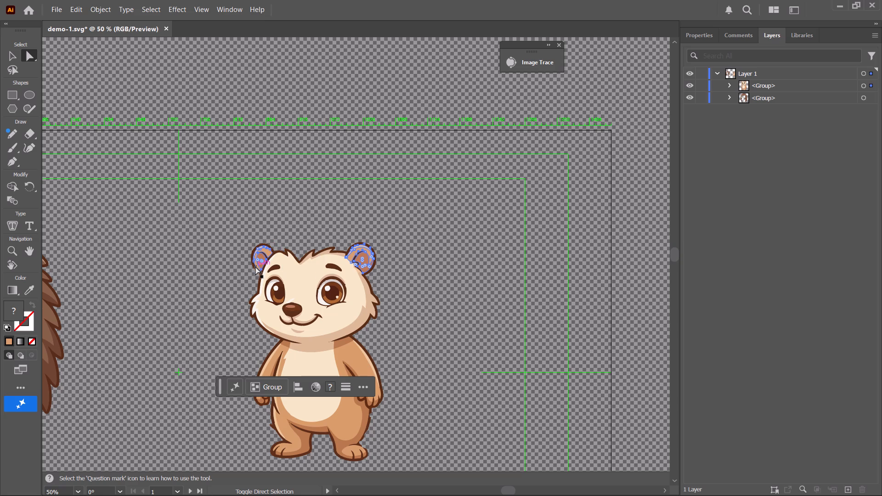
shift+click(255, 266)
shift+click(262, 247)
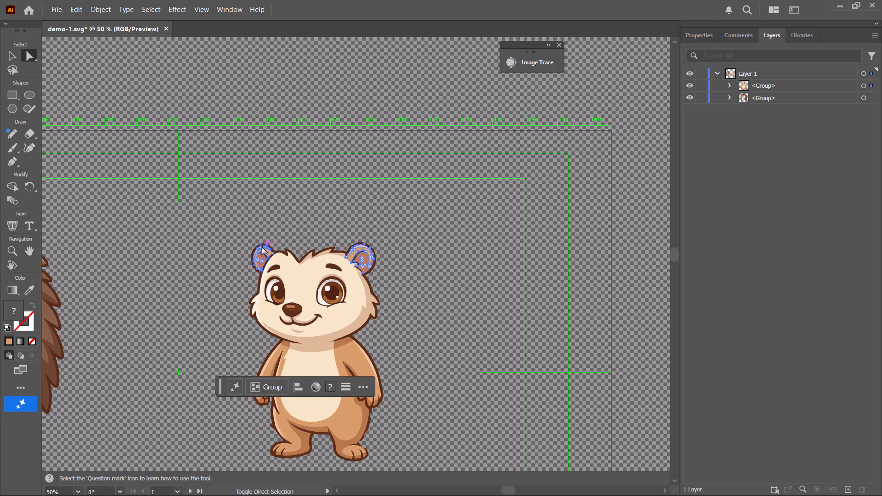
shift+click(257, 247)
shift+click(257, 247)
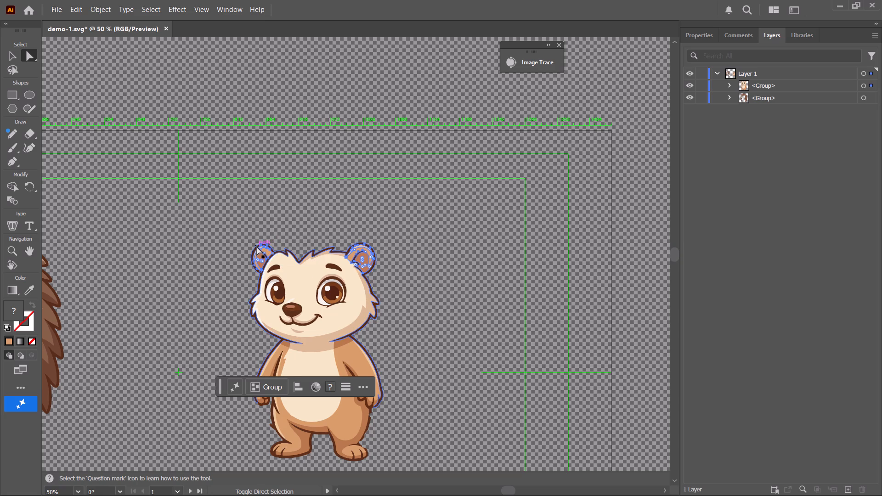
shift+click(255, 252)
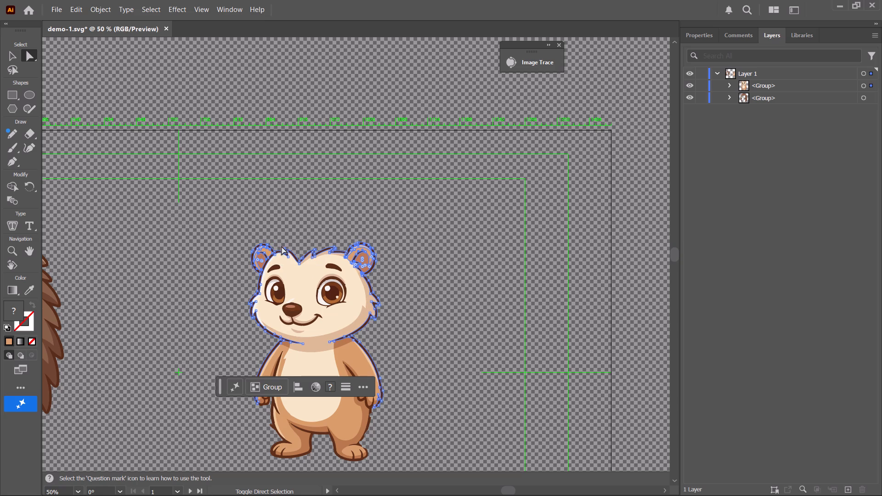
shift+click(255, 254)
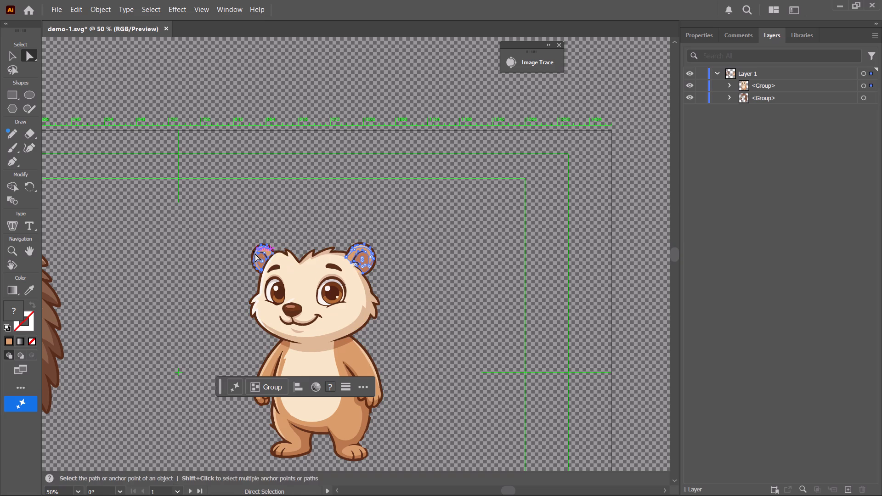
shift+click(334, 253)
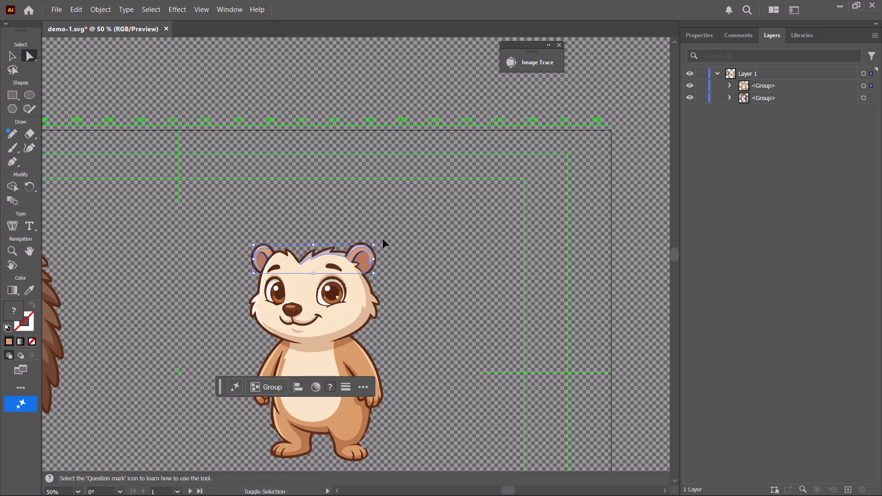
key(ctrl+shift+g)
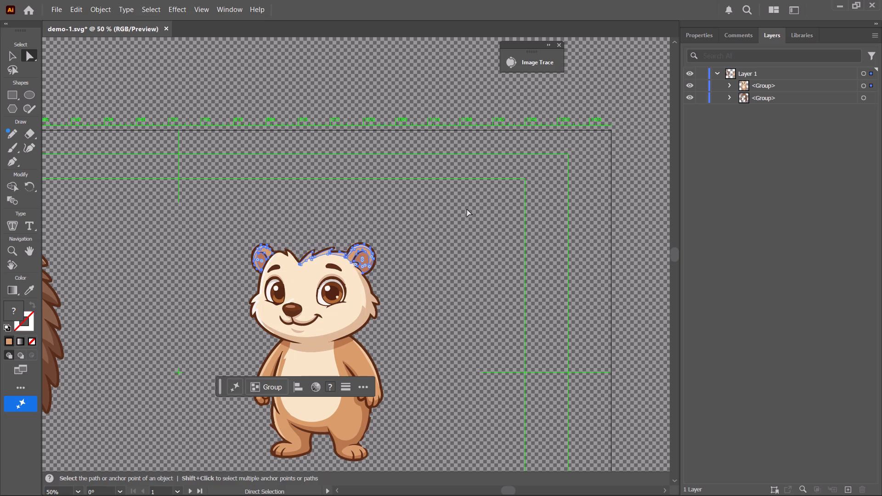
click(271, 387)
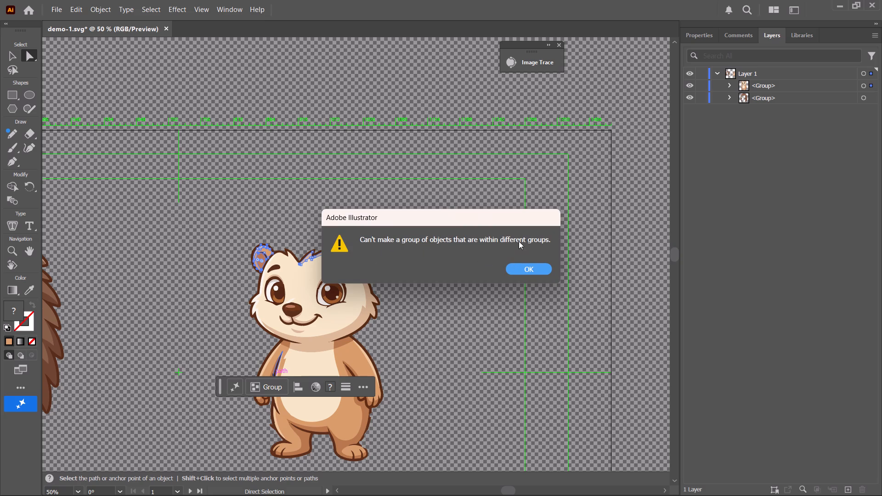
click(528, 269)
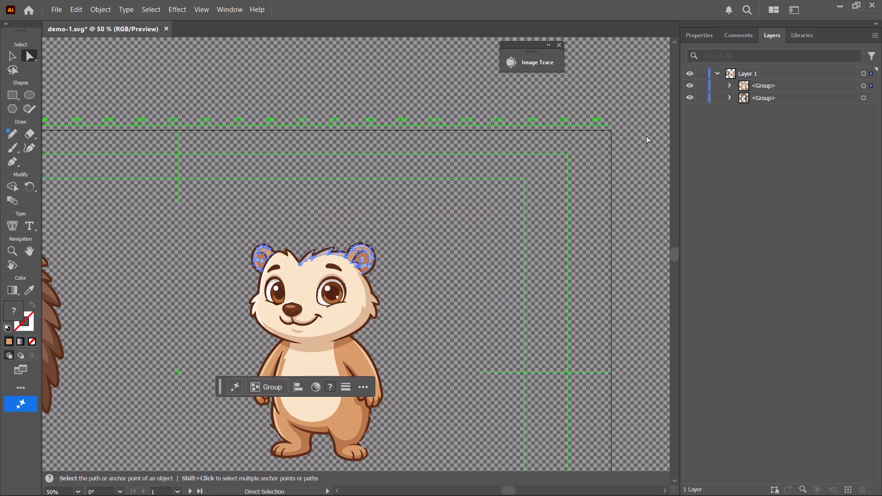
Inspect the nested contents of the body group in the layer list, then collapse it.
click(729, 83)
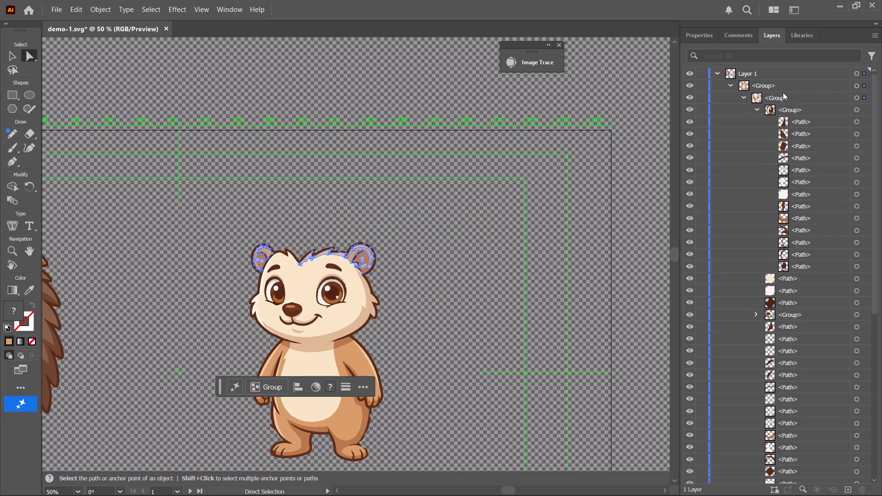
right_click(780, 86)
click(769, 86)
right_click(769, 86)
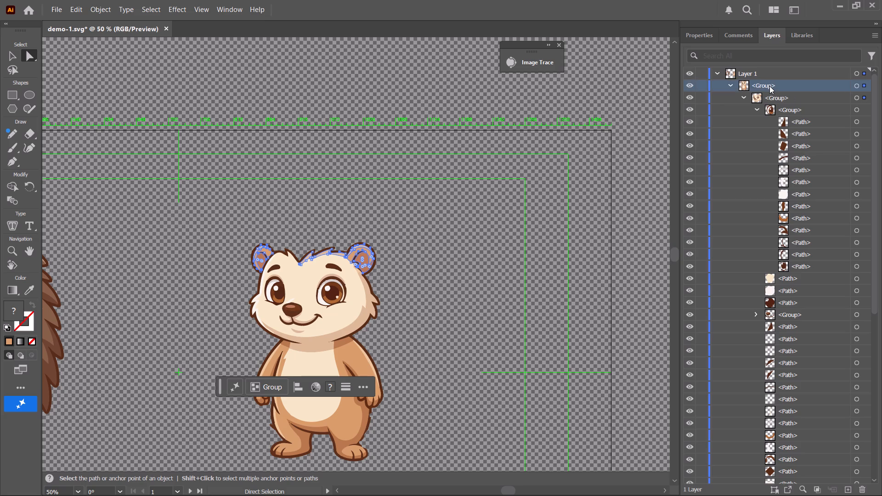
double_click(767, 86)
click(744, 87)
click(728, 85)
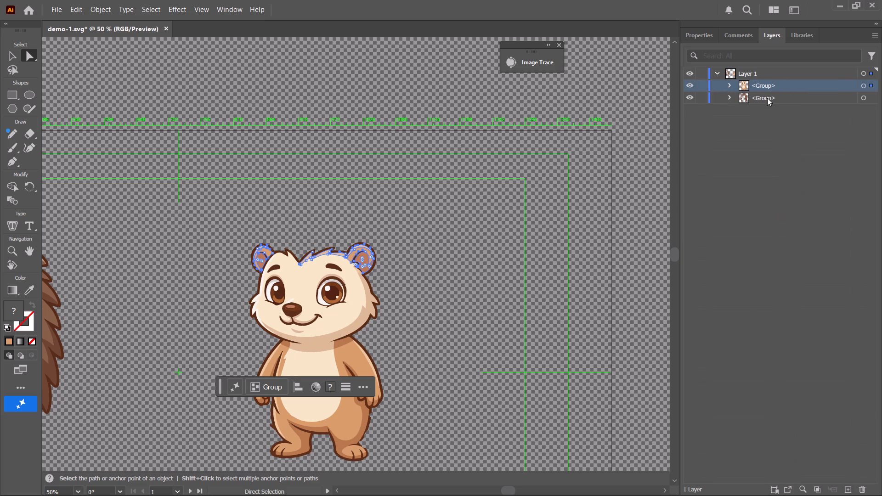
Rename the quills group in the layer list as hair.
triple_click(766, 96)
drag(781, 98, 724, 113)
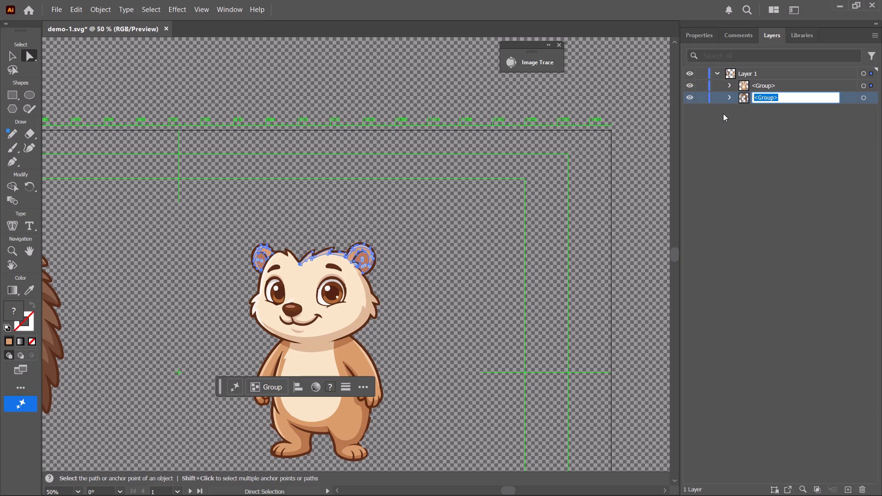
key(BackSpace)
text(hair)
key(Return)
Select all the artwork of the body group from its collapsed entry in the layer list.
click(728, 85)
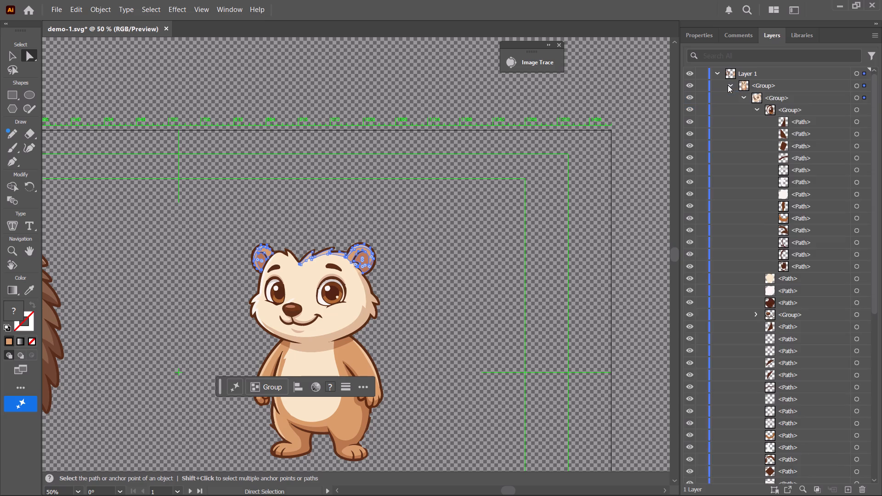
click(728, 85)
right_click(751, 80)
click(783, 84)
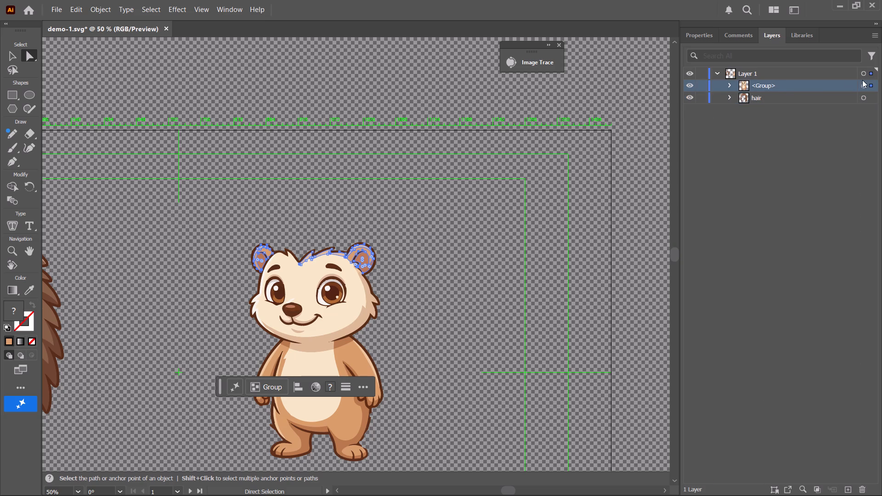
click(866, 85)
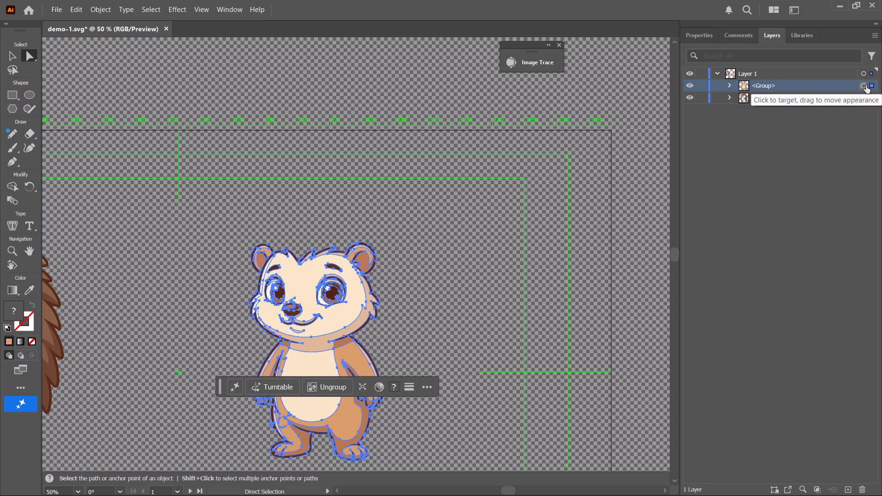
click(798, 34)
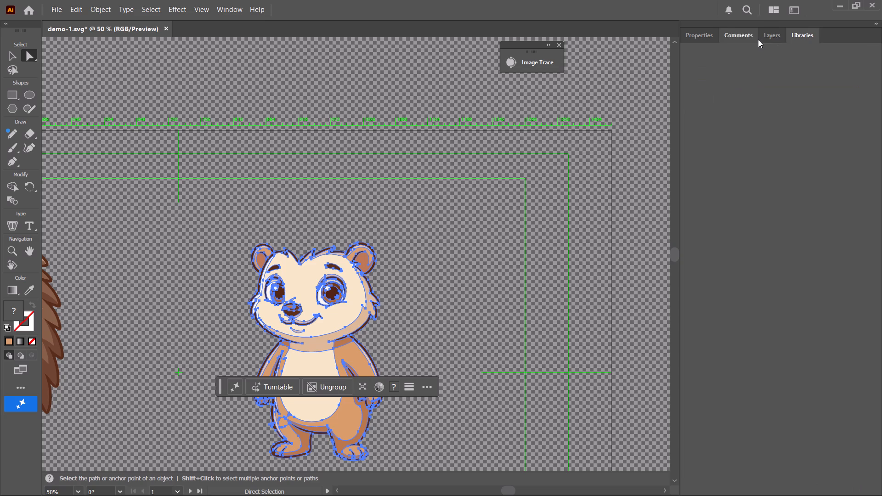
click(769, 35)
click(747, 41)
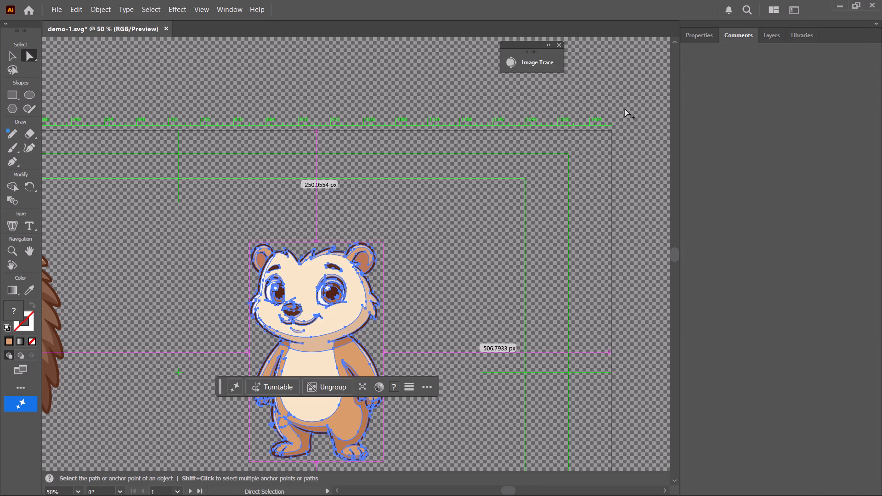
Switch to the browser's YouTube tutorial on separating vector objects and creating new layers for them in Adobe Illustrator.
key(alt+Tab)
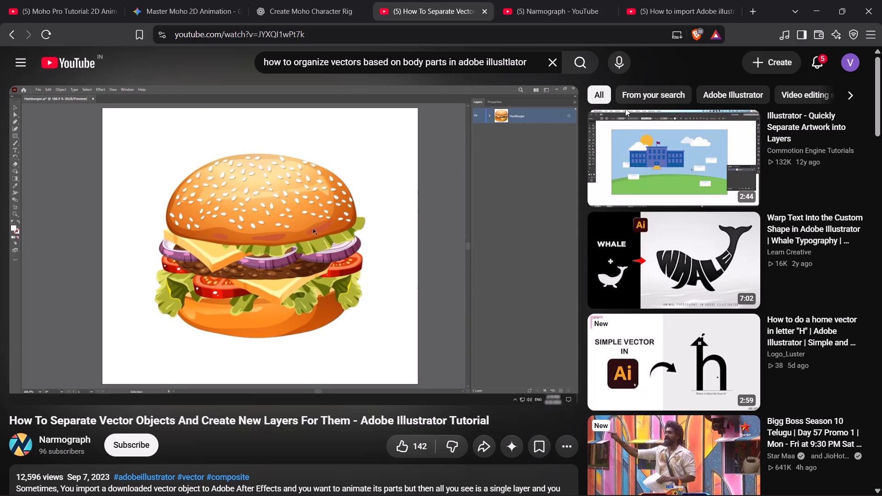